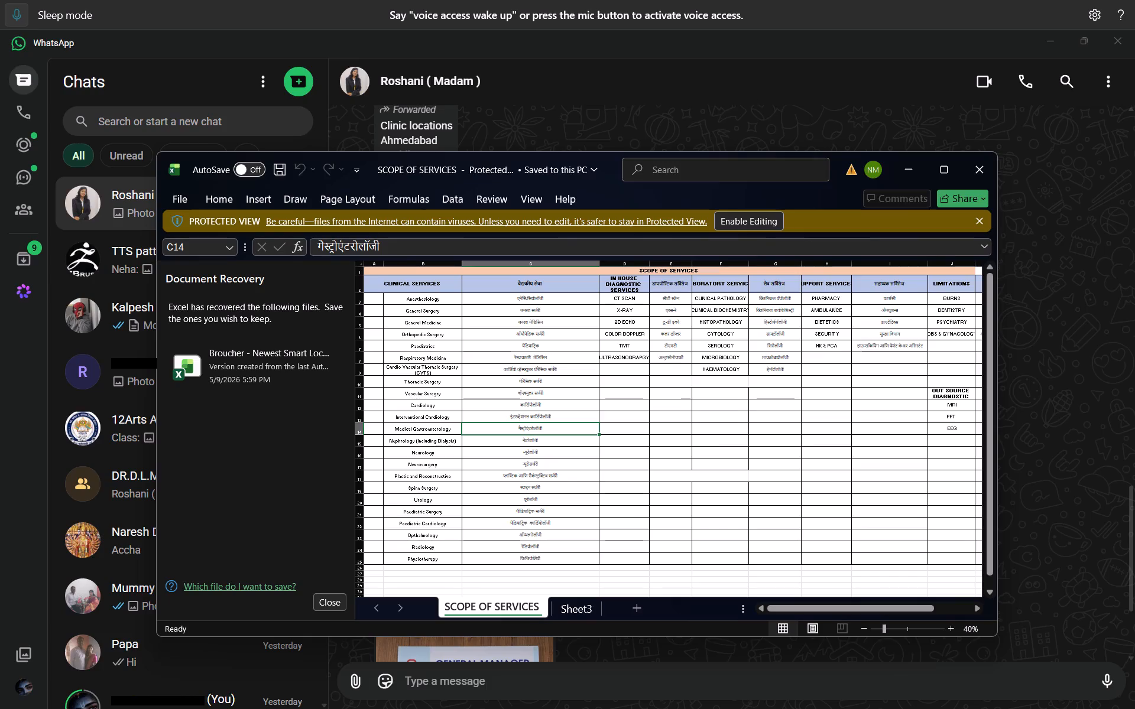
scroll(895, 351, "down", 2, "ctrl")
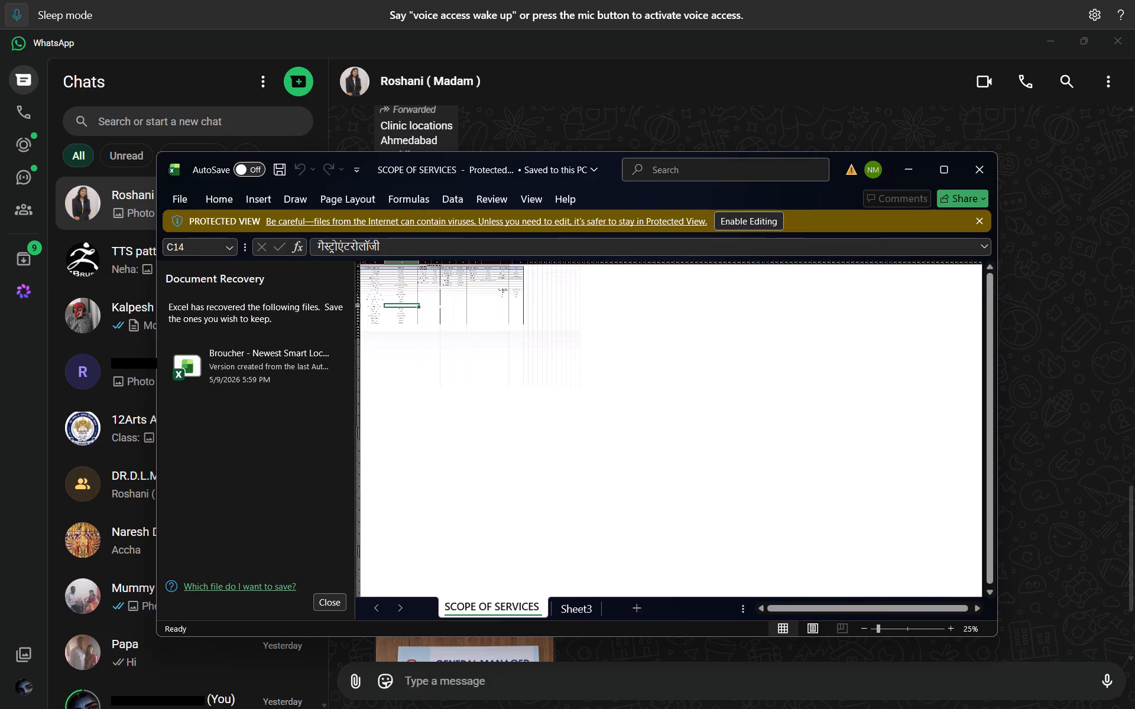
scroll(550, 316, "up", 2, "ctrl")
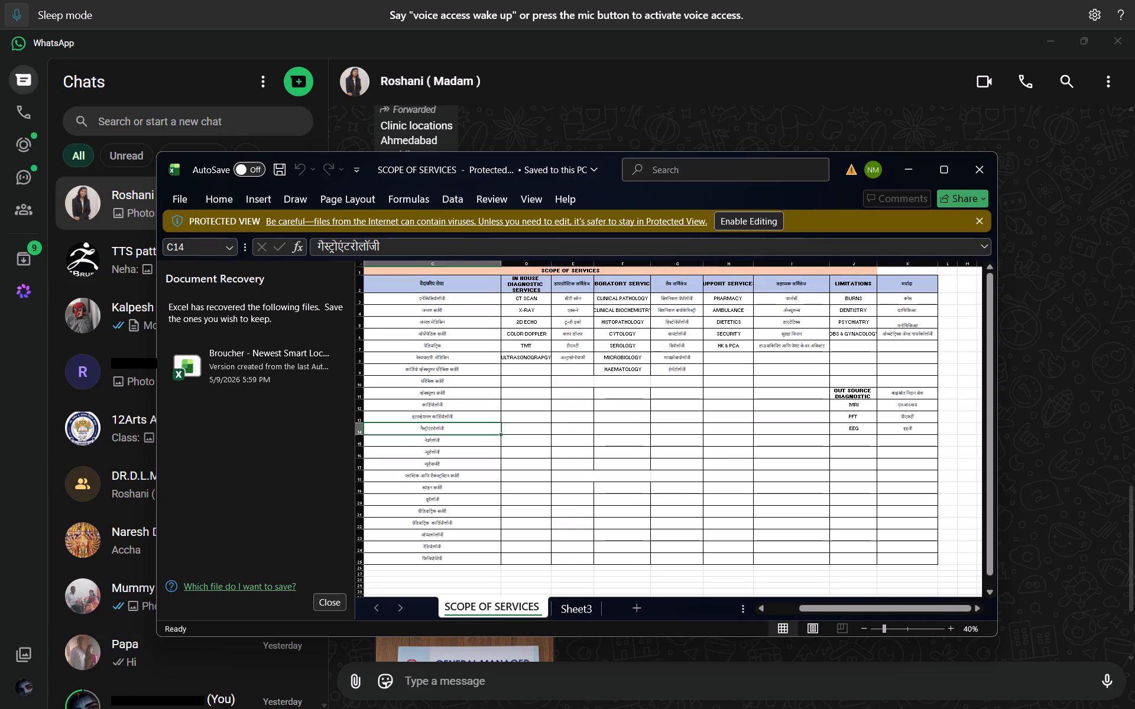
Enlarge the SCOPE OF SERVICES workbook and examine its services table, including the Anesthesiology entry under Clinical Services.
left_click(941, 180)
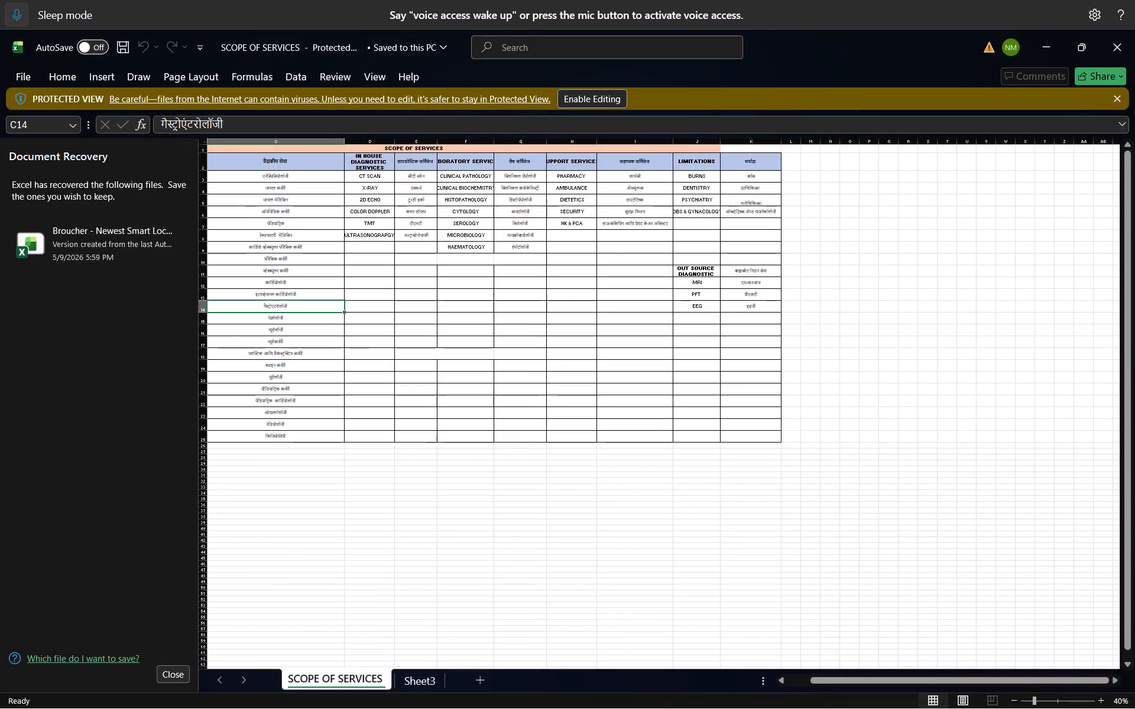
scroll(696, 310, "up", 1, "ctrl")
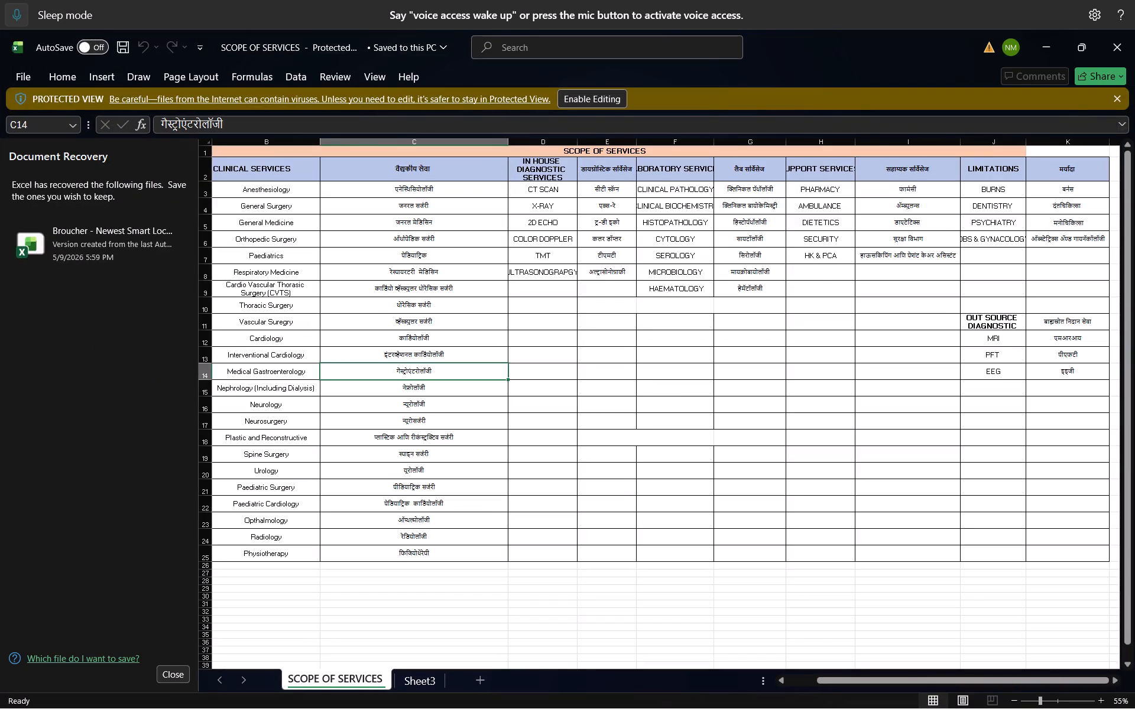
scroll(696, 320, "down", 1, "ctrl")
scroll(696, 320, "up", 1, "ctrl")
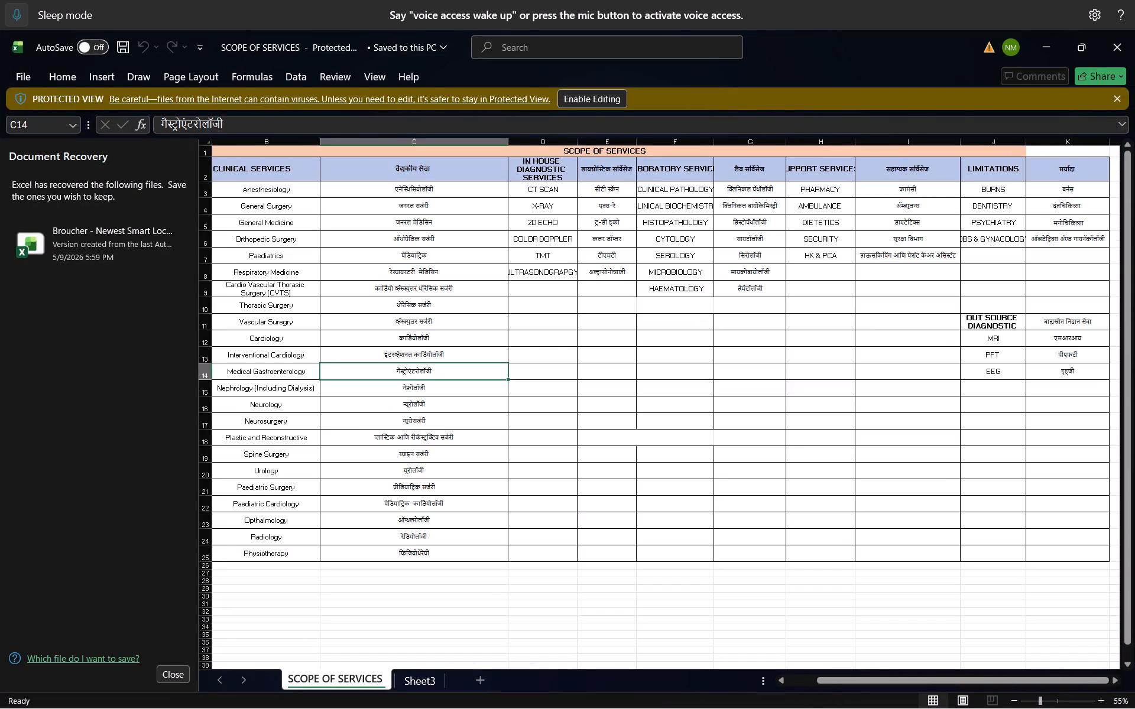
double_click(268, 191)
double_click(260, 194)
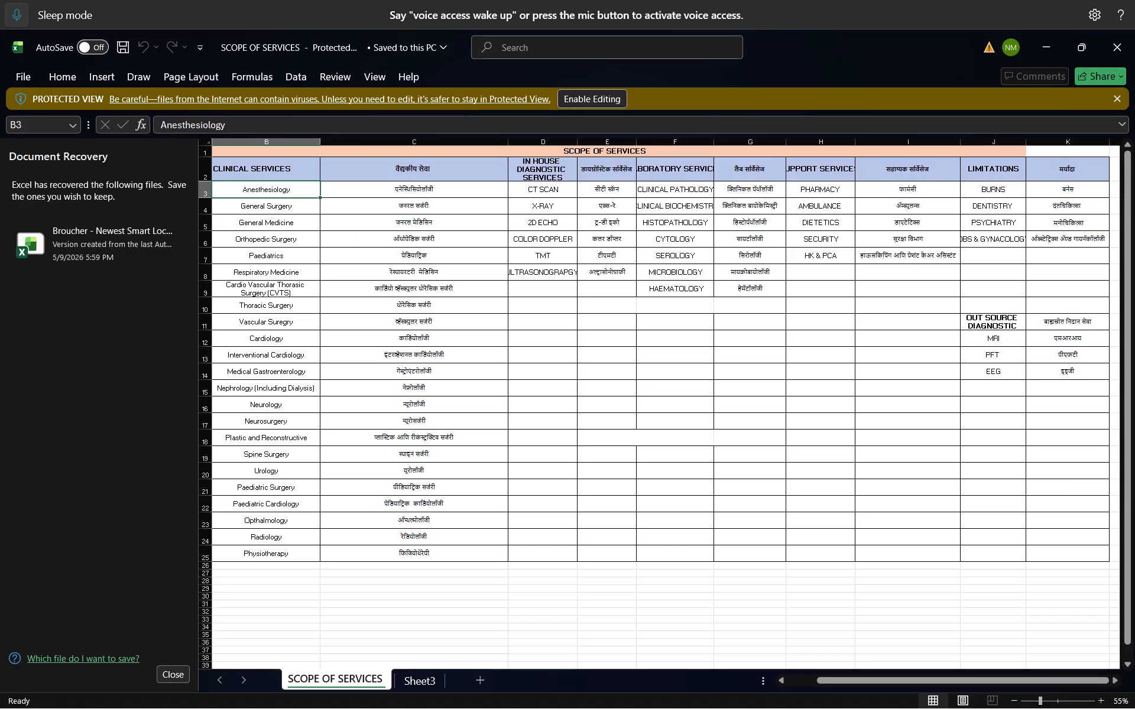
triple_click(259, 193)
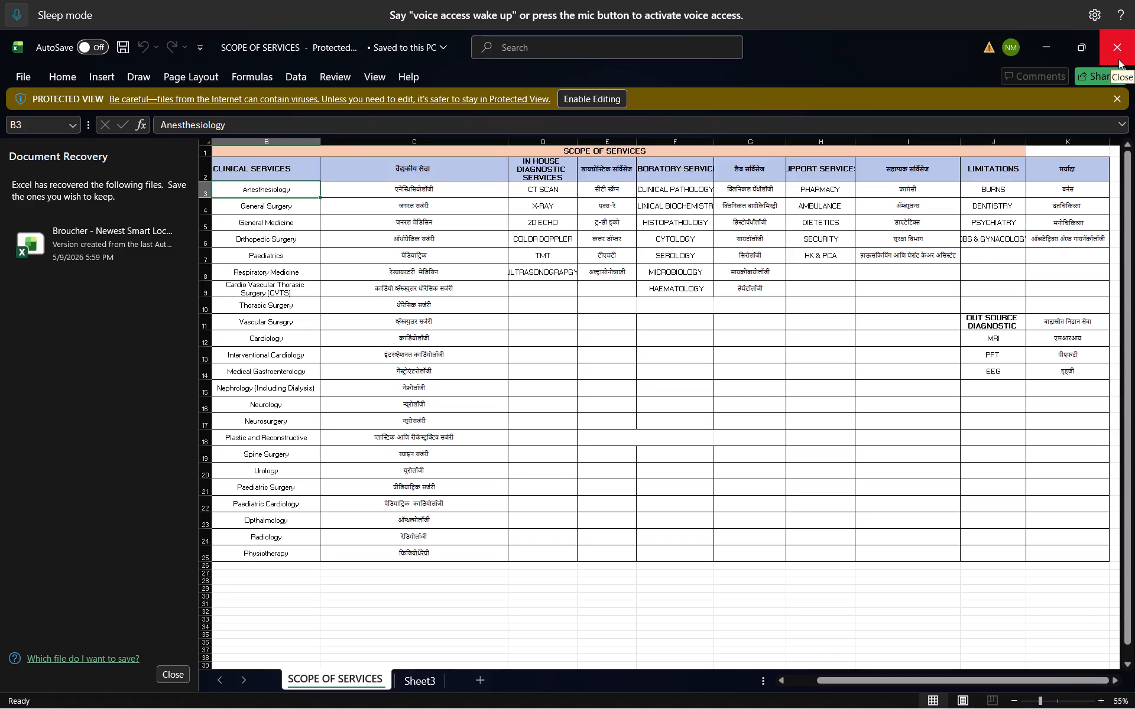
Close the SCOPE OF SERVICES workbook.
left_click(1118, 59)
left_click(359, 269)
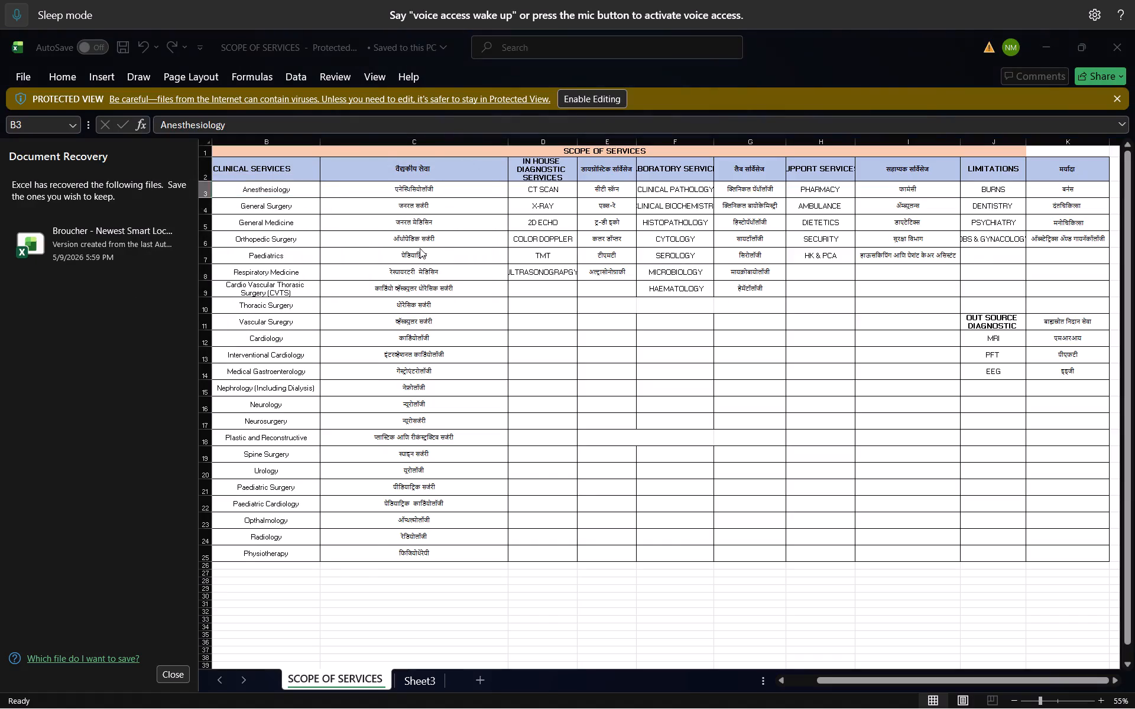
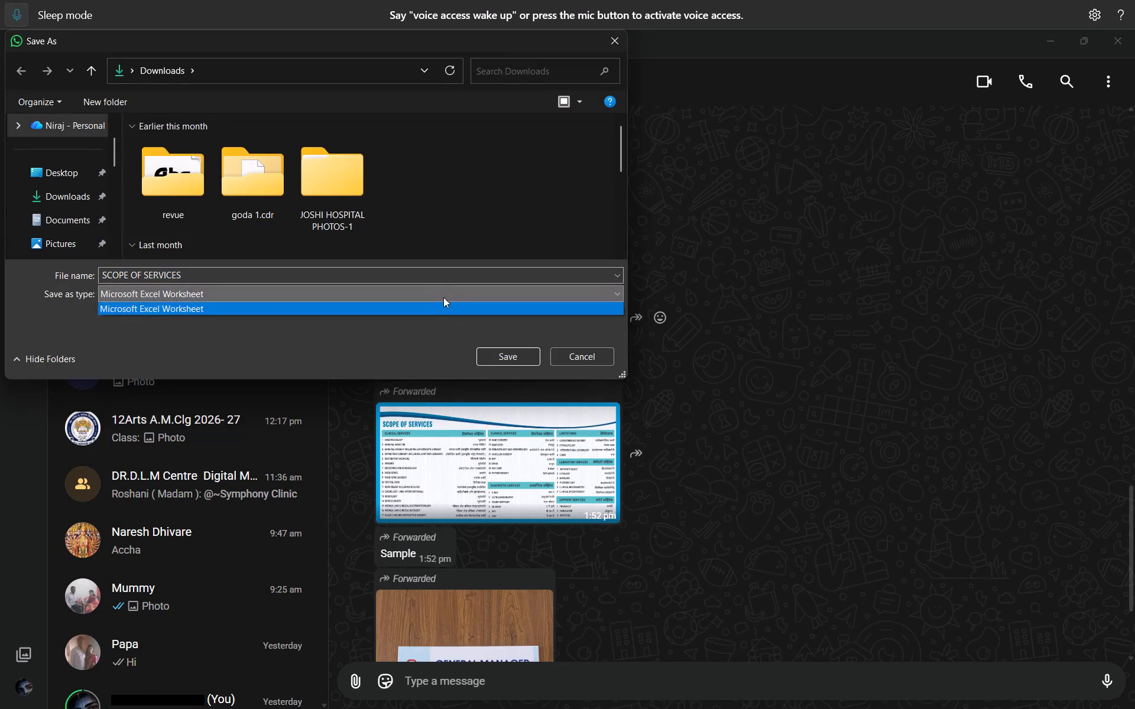
Keep Microsoft Excel Worksheet as the file type for saving SCOPE OF SERVICES in the Downloads folder.
left_click(446, 295)
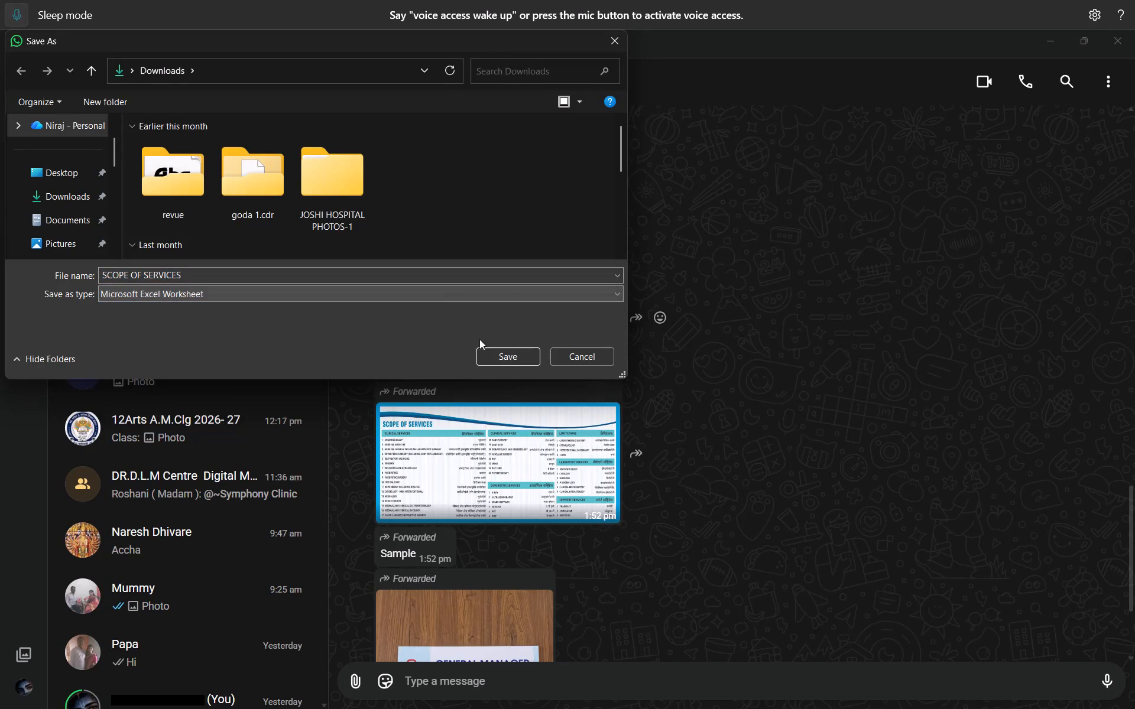
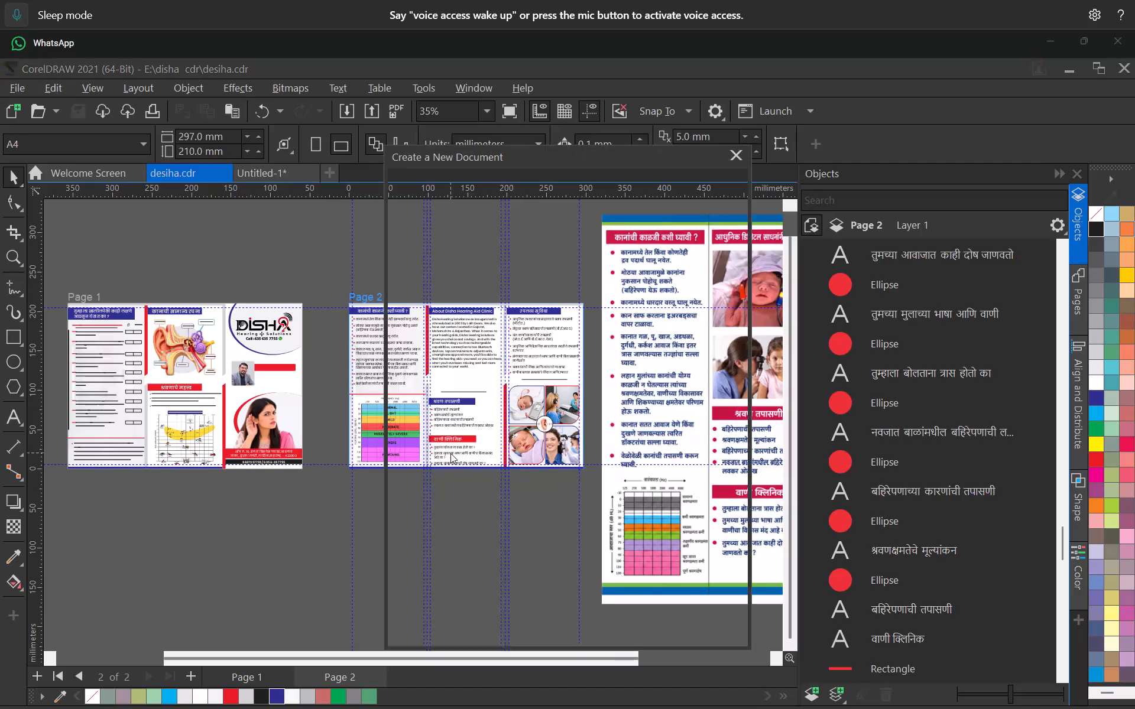
Create a new landscape document 7 inches wide and 4.5 inches high.
left_click_drag(566, 389, 505, 403)
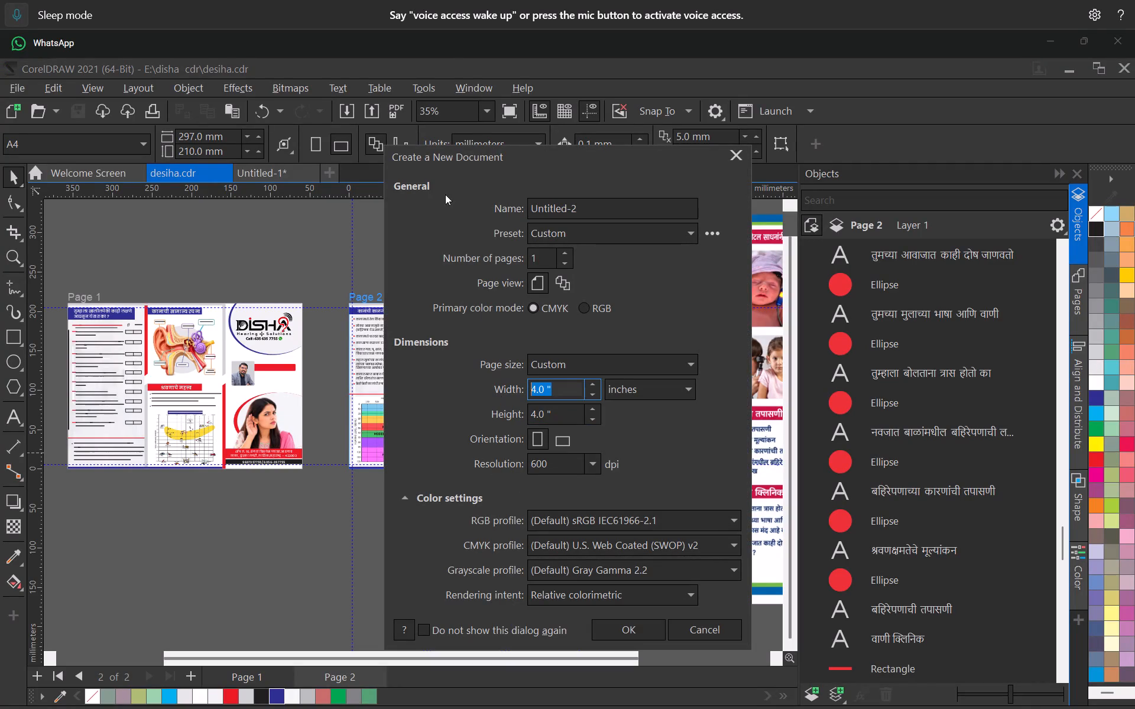
key("7")
left_click_drag(562, 416, 501, 416)
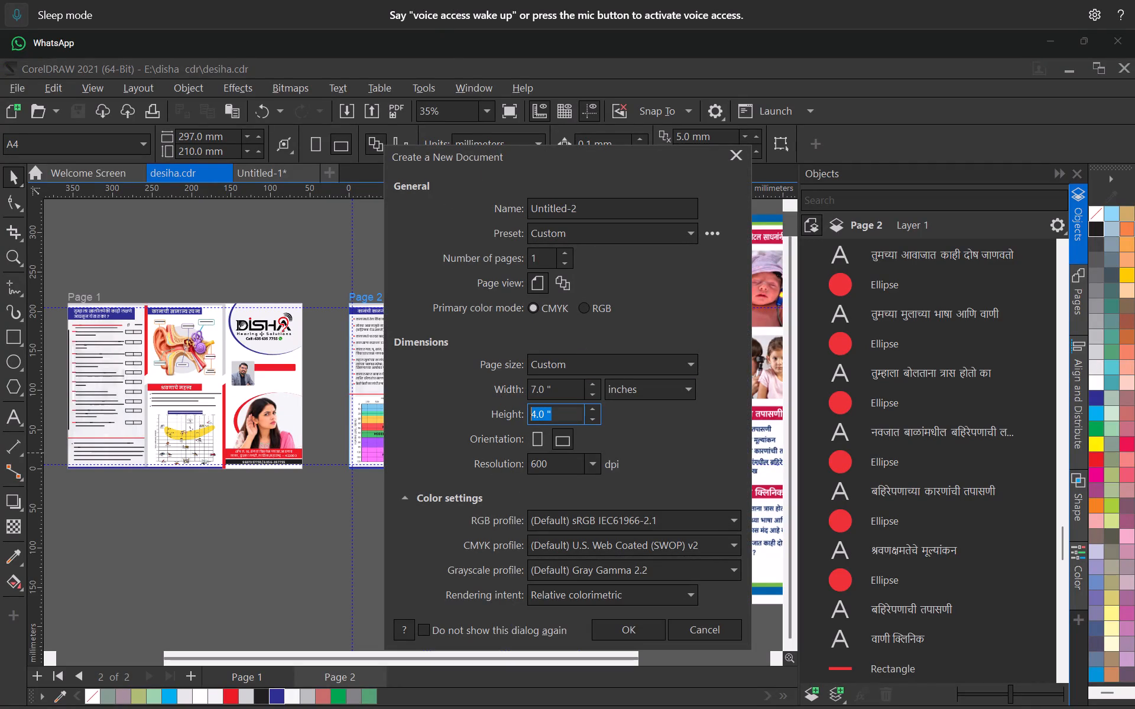
left_click_drag(501, 416, 499, 417)
key("4")
type(".5")
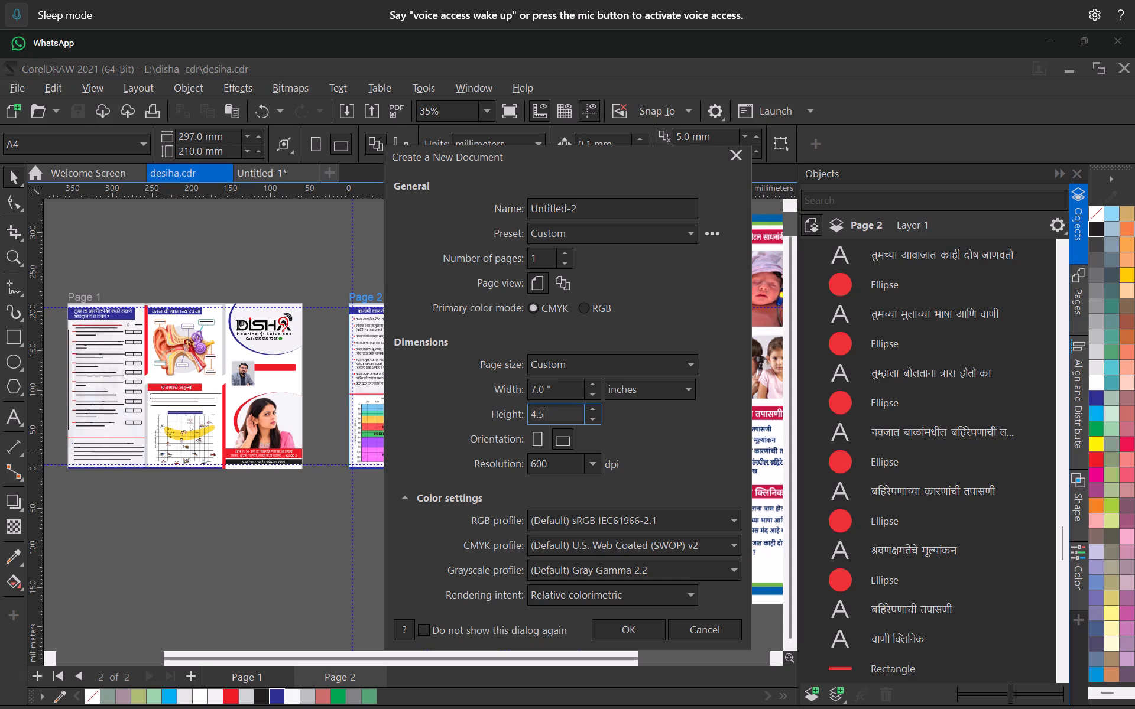
left_click(537, 441)
left_click(557, 446)
left_click(644, 635)
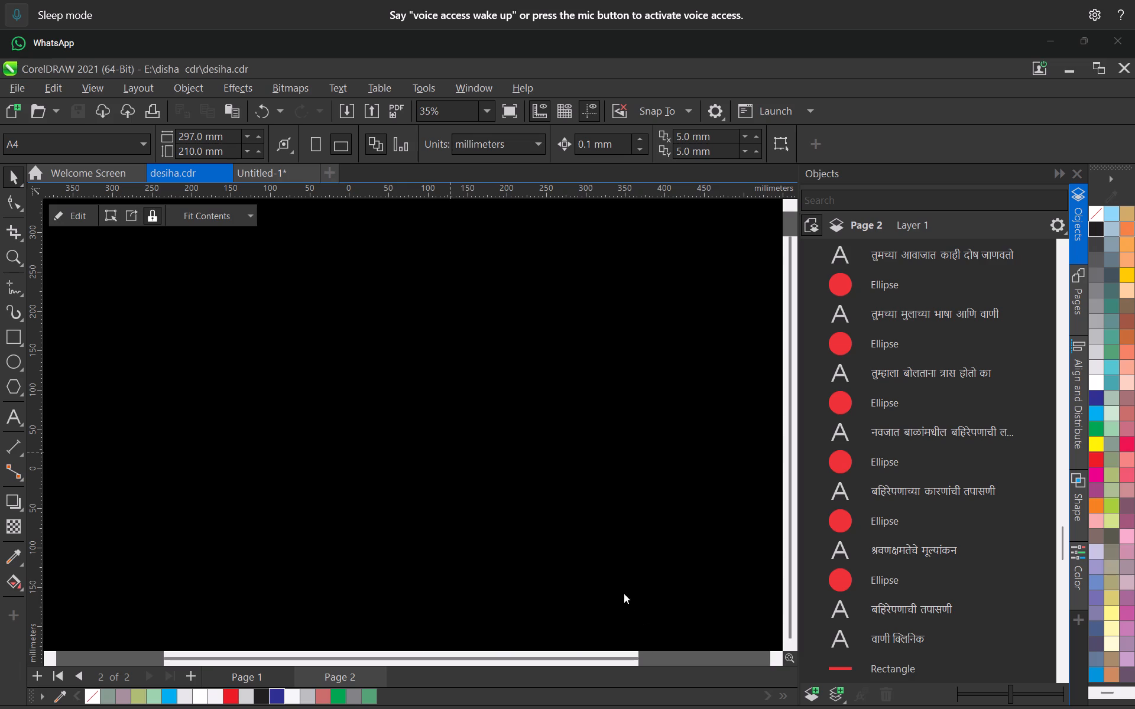
scroll(556, 398, "down", 5)
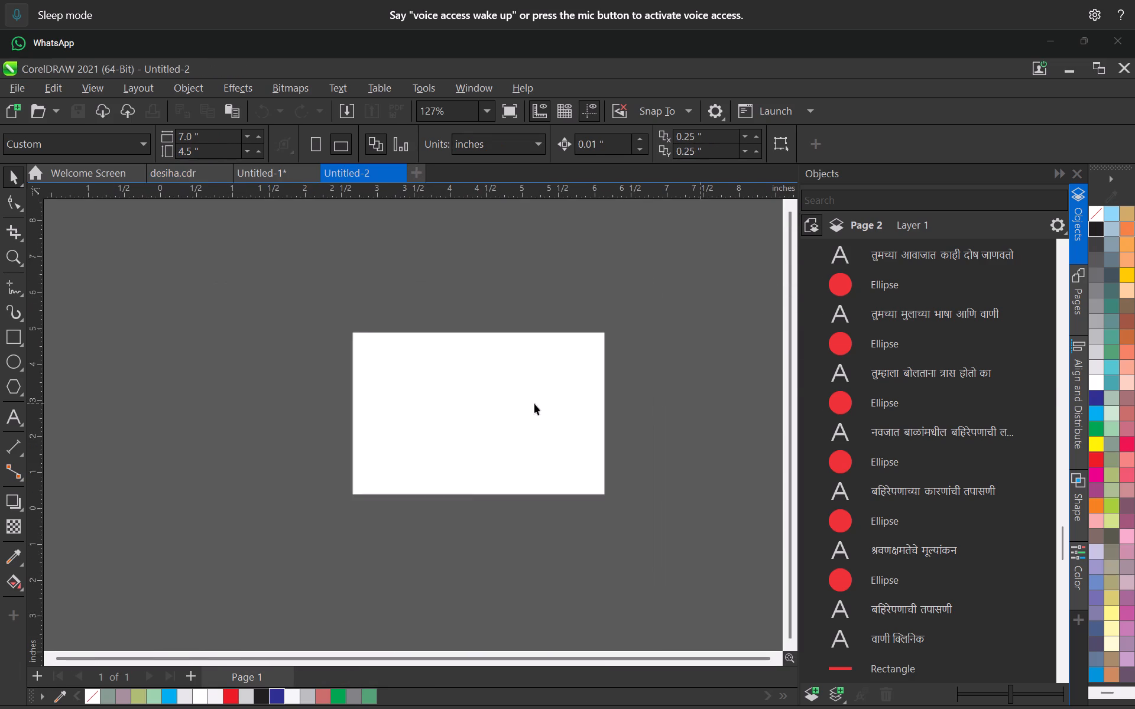
scroll(536, 399, "down", 1)
scroll(477, 395, "up", 3)
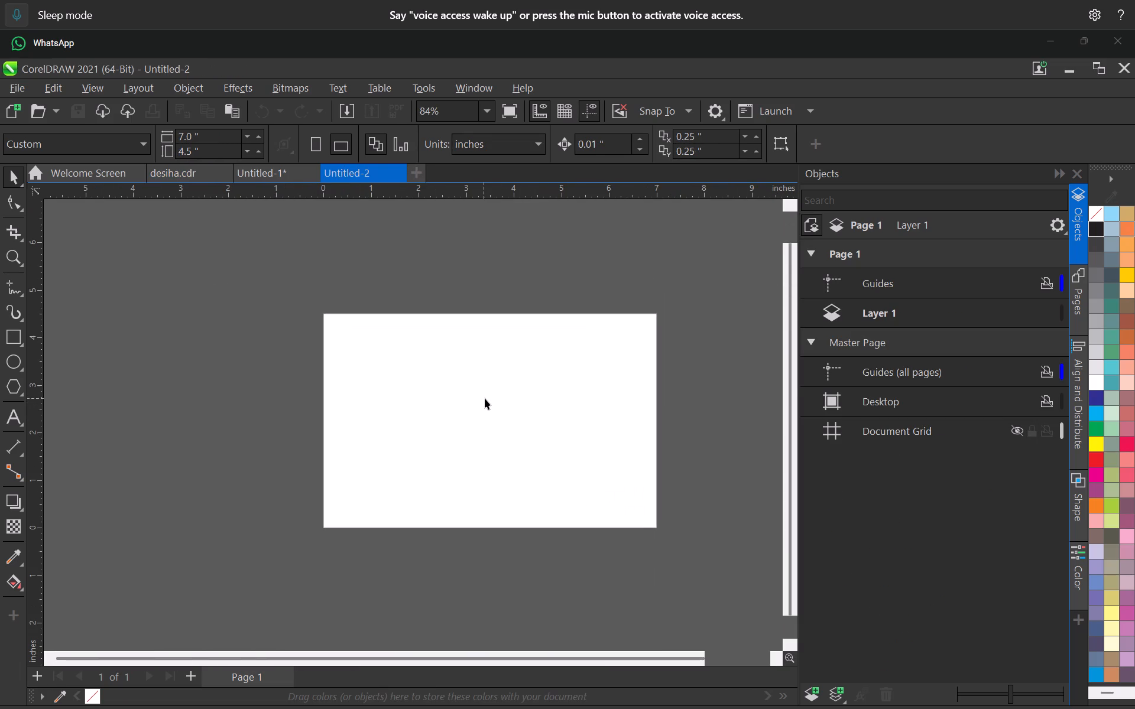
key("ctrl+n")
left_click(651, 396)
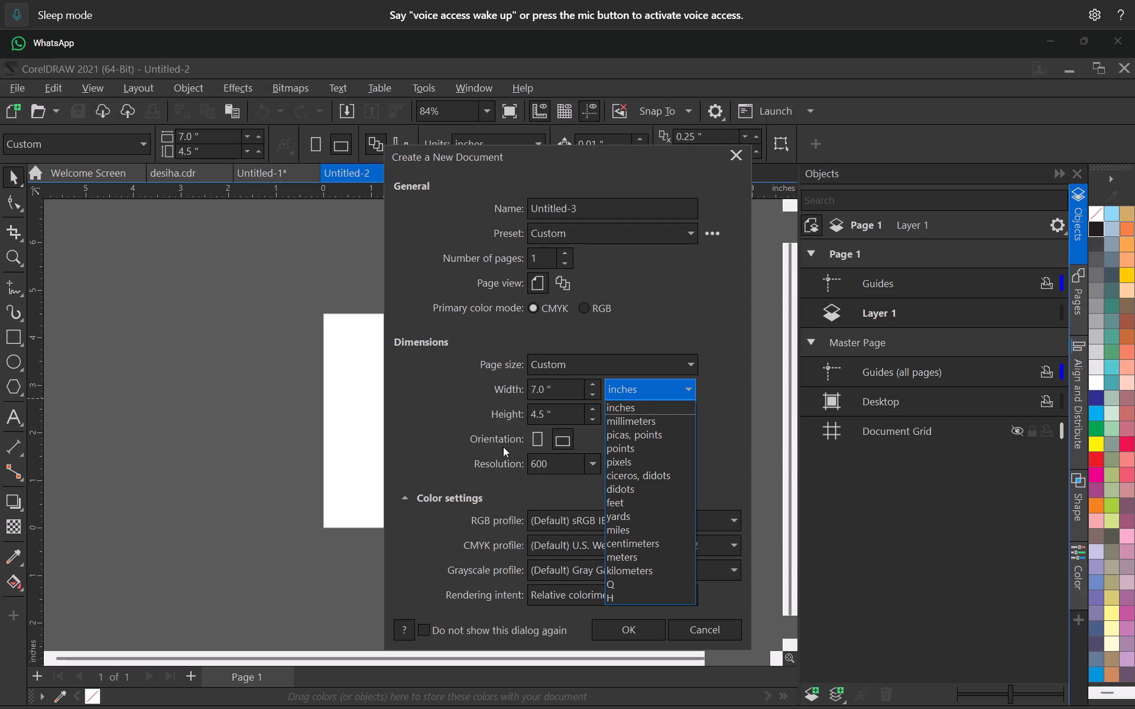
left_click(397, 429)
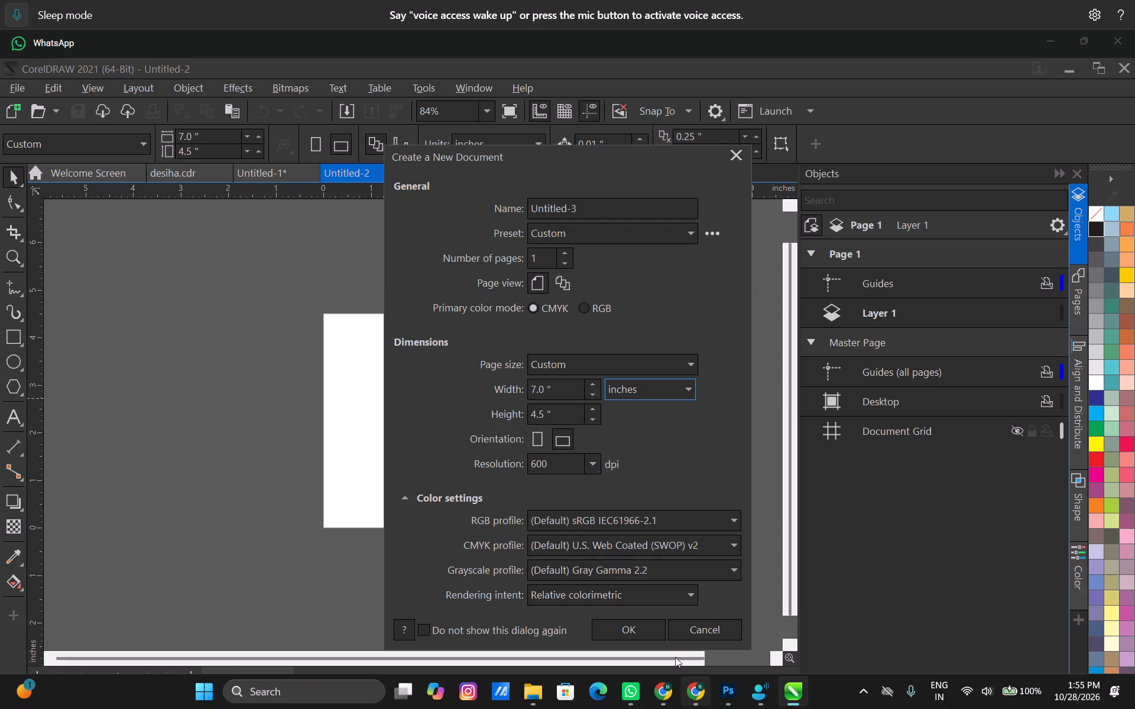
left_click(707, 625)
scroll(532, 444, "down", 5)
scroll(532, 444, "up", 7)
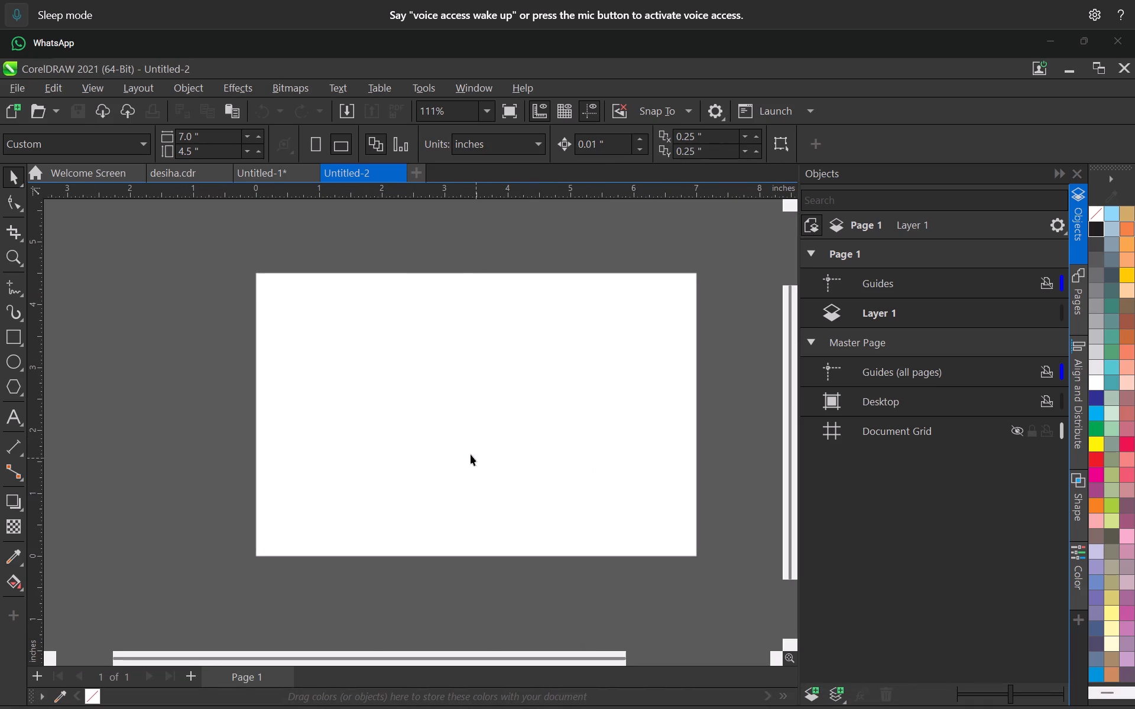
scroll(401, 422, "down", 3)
Switch from CorelDRAW to another open application window.
key("alt+Tab")
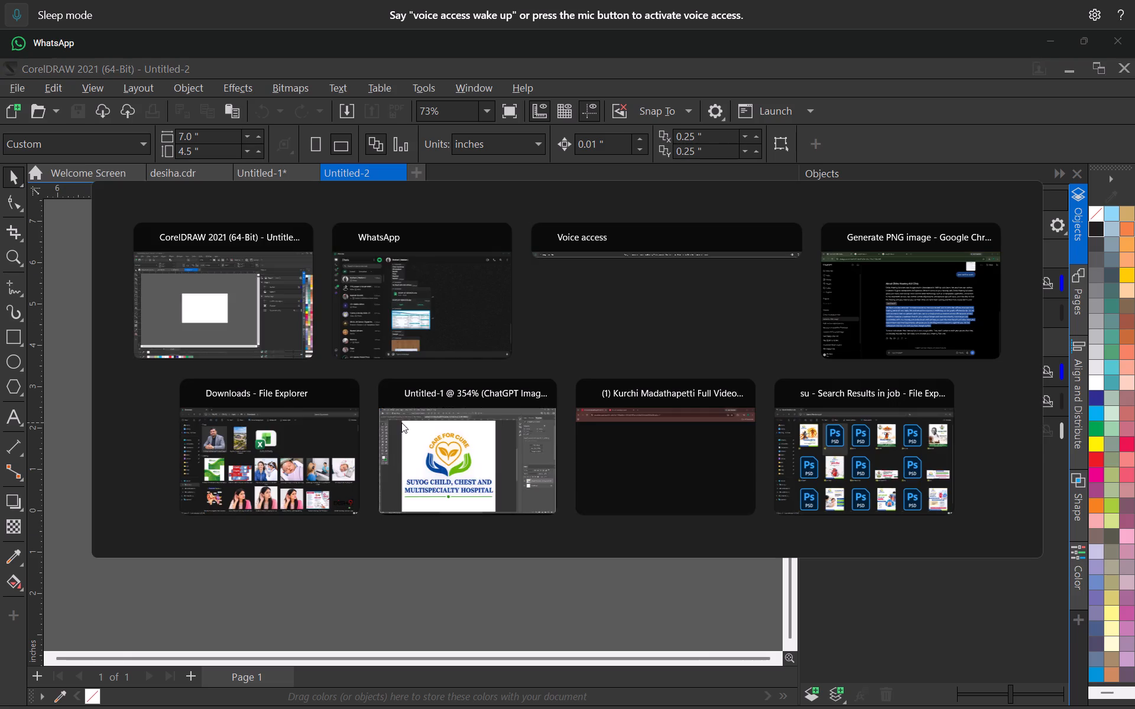
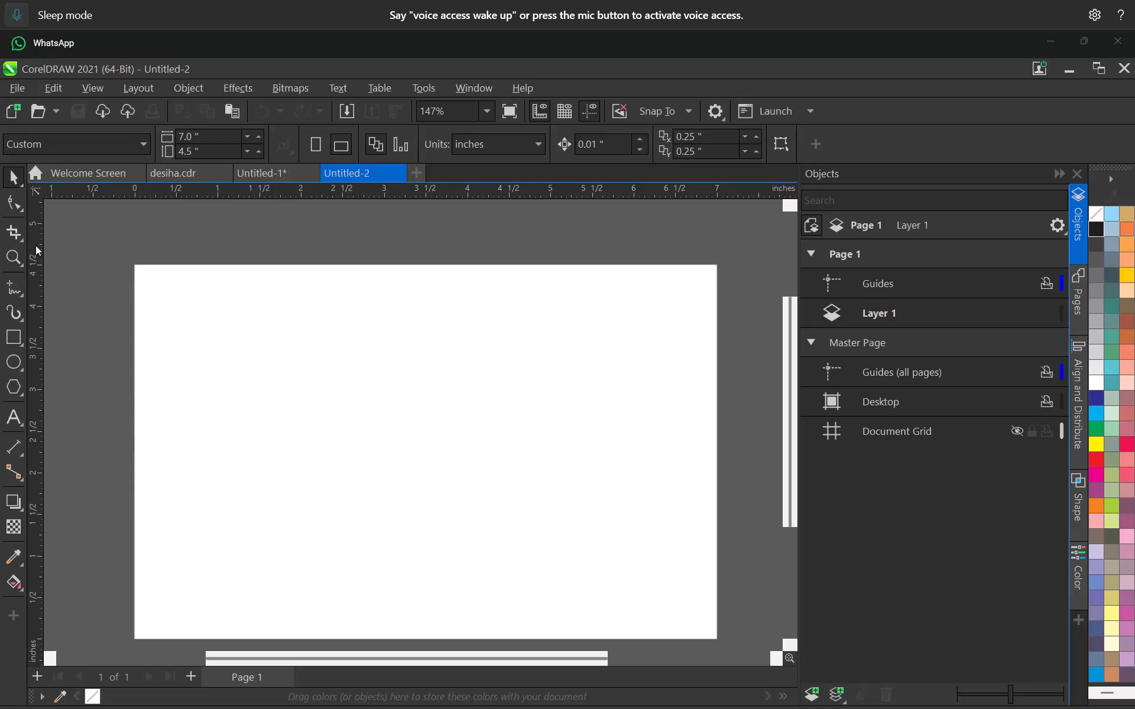
Place four guidelines as margins, about 0.2 inch inside each edge of the 7 × 4.5 inch page.
left_click_drag(35, 245, 150, 310)
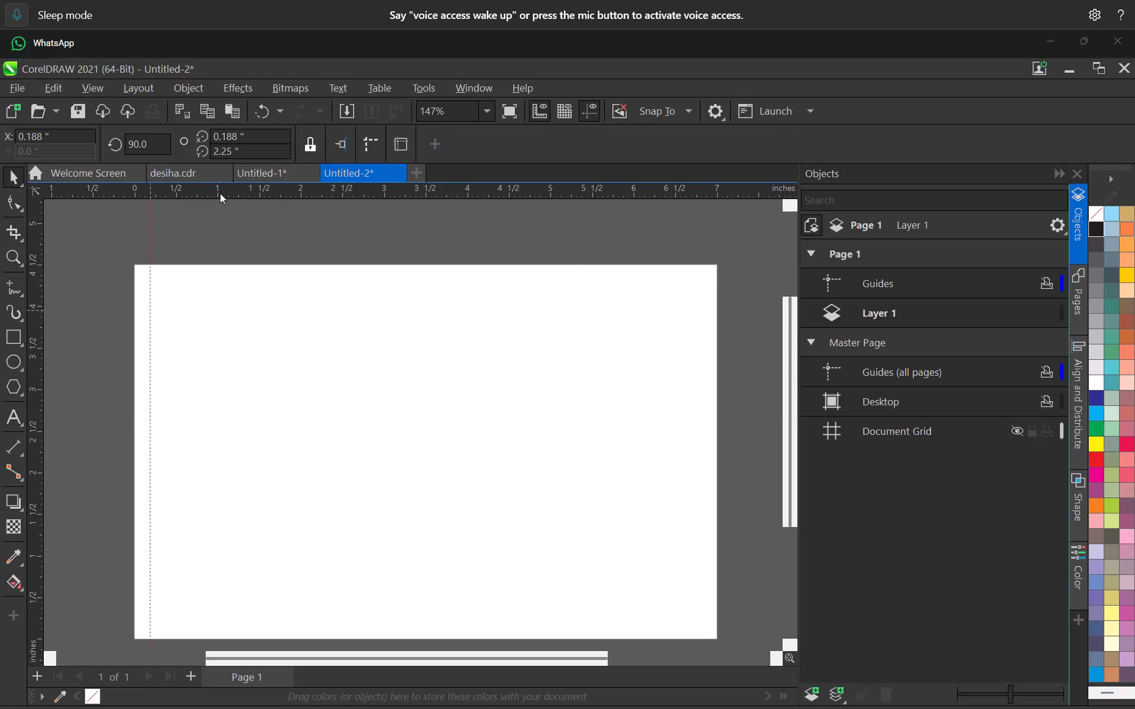
left_click_drag(216, 188, 177, 279)
middle_click_drag(420, 302, 277, 225)
left_click_drag(34, 240, 475, 352)
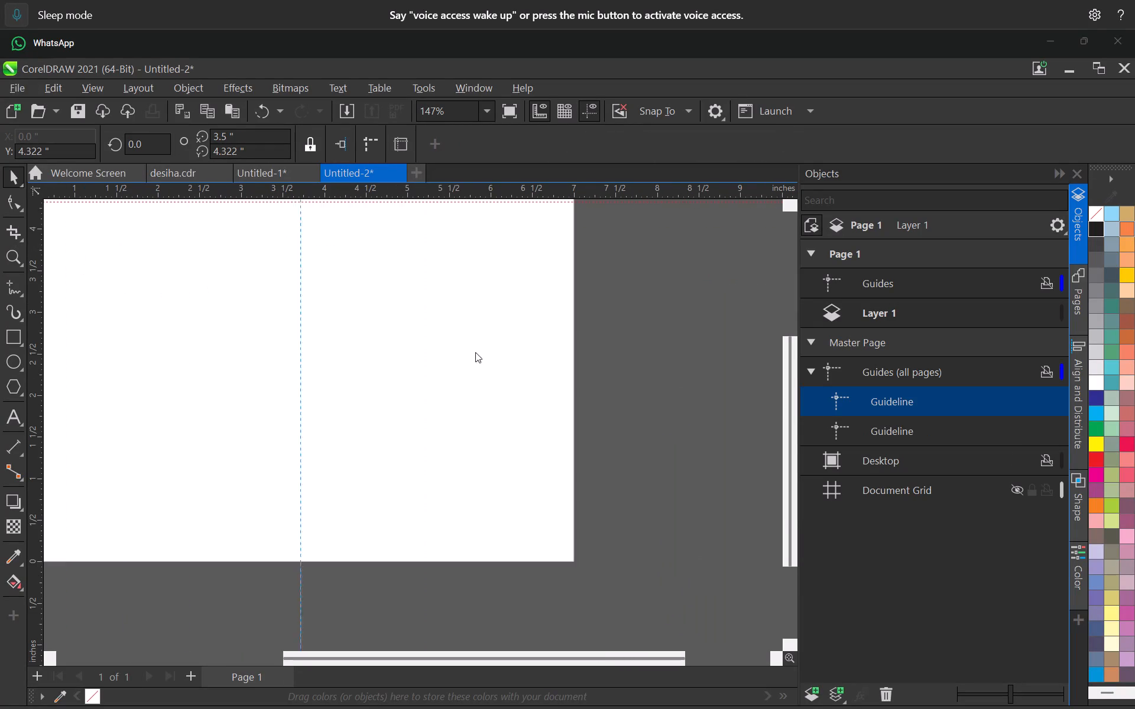
left_click_drag(475, 352, 557, 366)
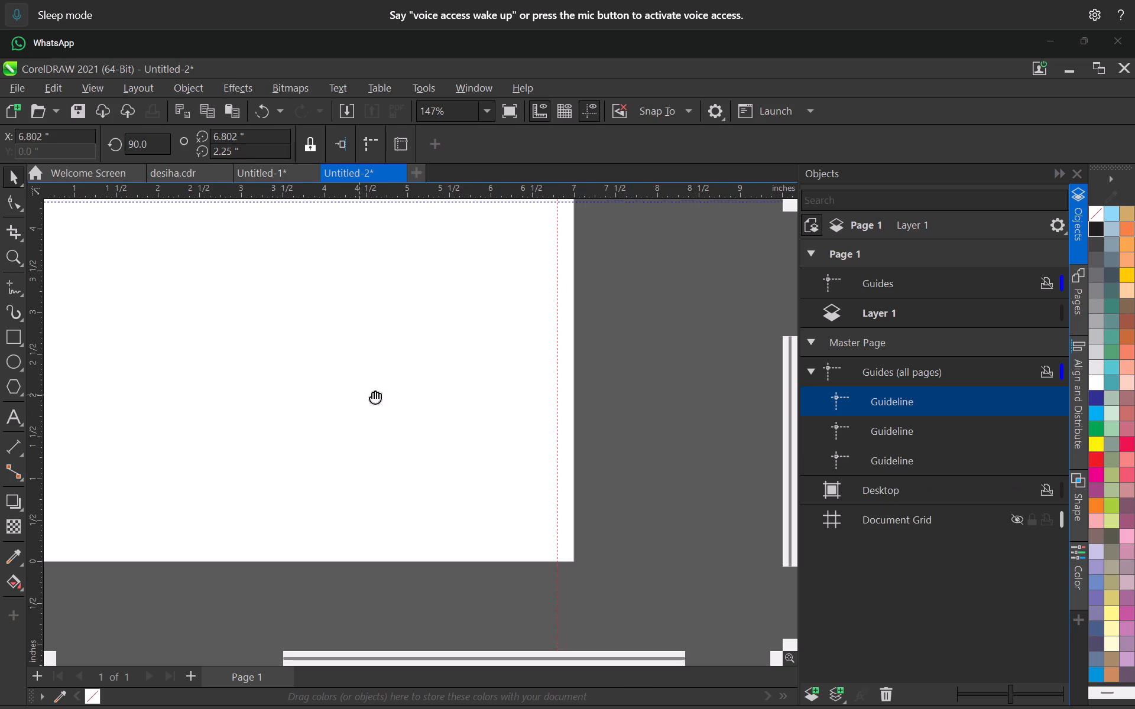
middle_click_drag(366, 394, 469, 379)
left_click_drag(397, 188, 373, 517)
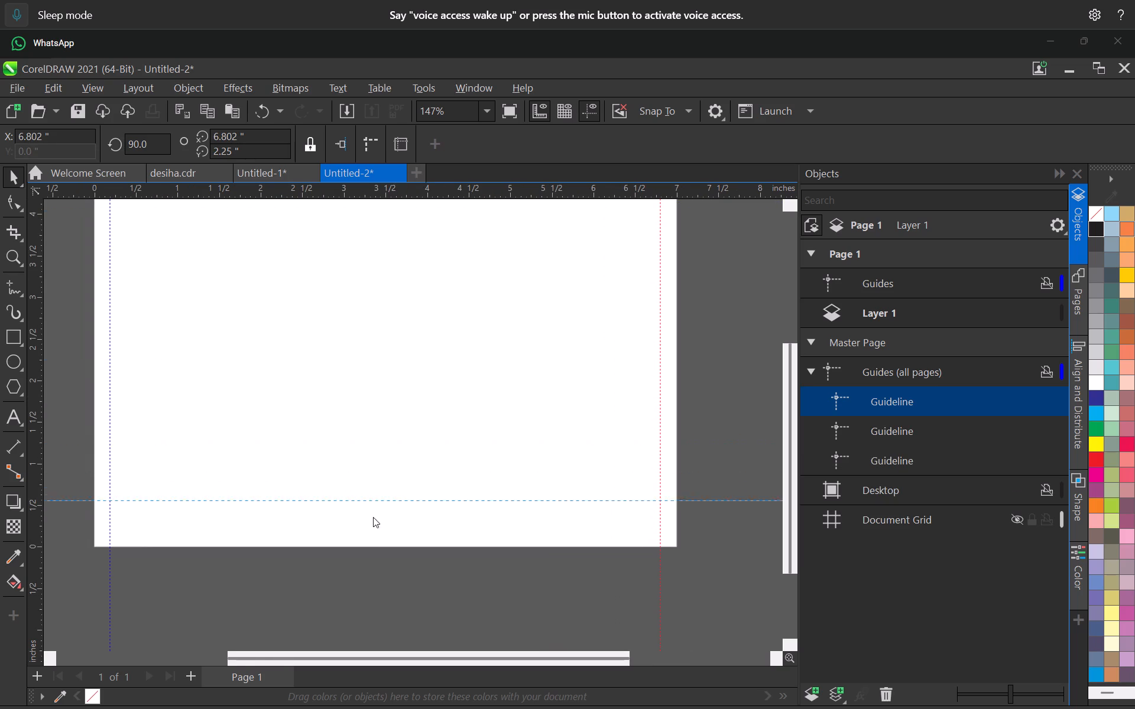
left_click_drag(373, 517, 373, 532)
middle_click_drag(314, 357, 321, 412)
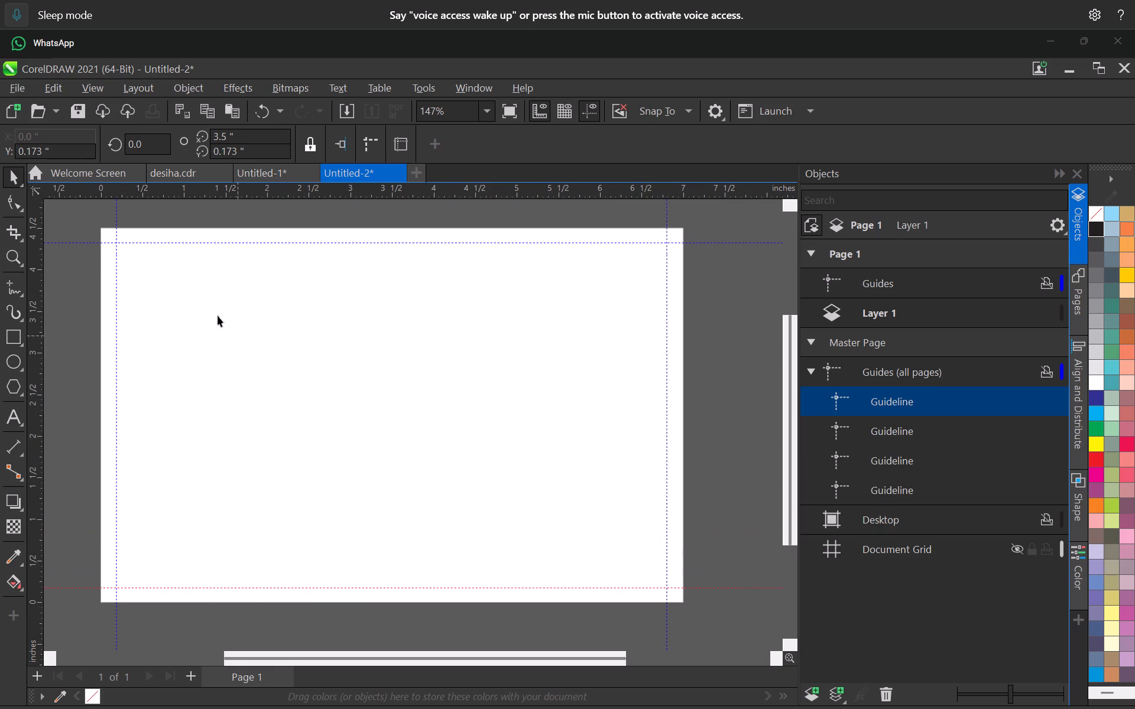
In Untitled-1, undo the earlier edits back to the wide layout with the hospital logo beside the Marathi name.
left_click(269, 180)
scroll(595, 398, "up", 7)
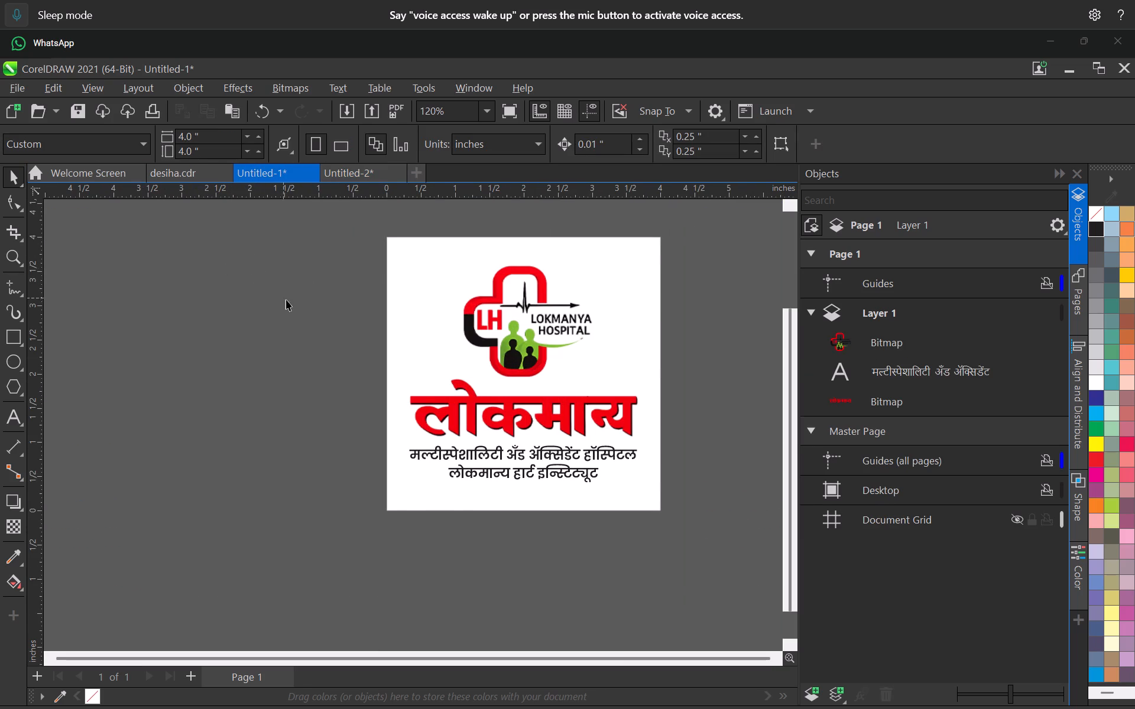
key("ctrl+z")
key("ctrl+z")
key("ctrl+z")
key("ctrl+z")
key("ctrl+z")
key("ctrl+z")
key("ctrl+z")
key("ctrl+z")
key("ctrl+z")
key("ctrl+z")
key("ctrl+z")
key("ctrl+z")
key("ctrl+z")
key("ctrl+z")
key("ctrl+z")
key("ctrl+z")
key("ctrl+z")
key("ctrl+z")
key("ctrl+z")
key("ctrl+z")
key("ctrl+z")
key("ctrl+z")
key("ctrl+z")
key("ctrl+z")
key("ctrl+z")
key("ctrl+z")
key("ctrl+z")
key("ctrl+z")
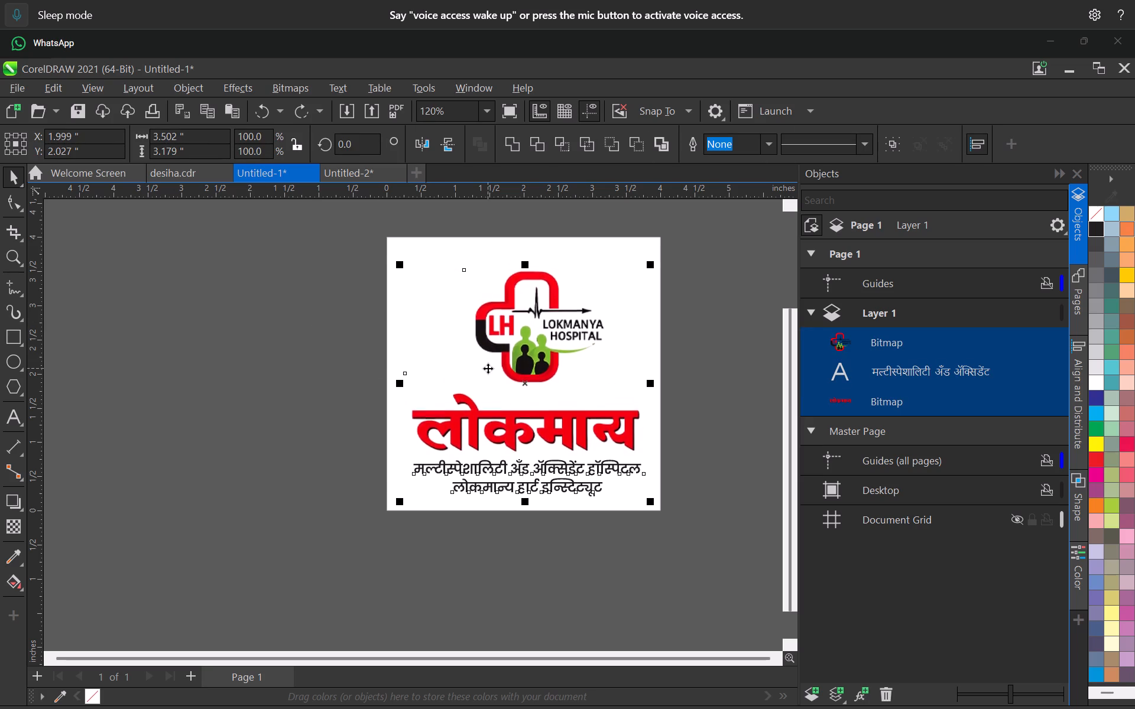
key("ctrl+shift+z")
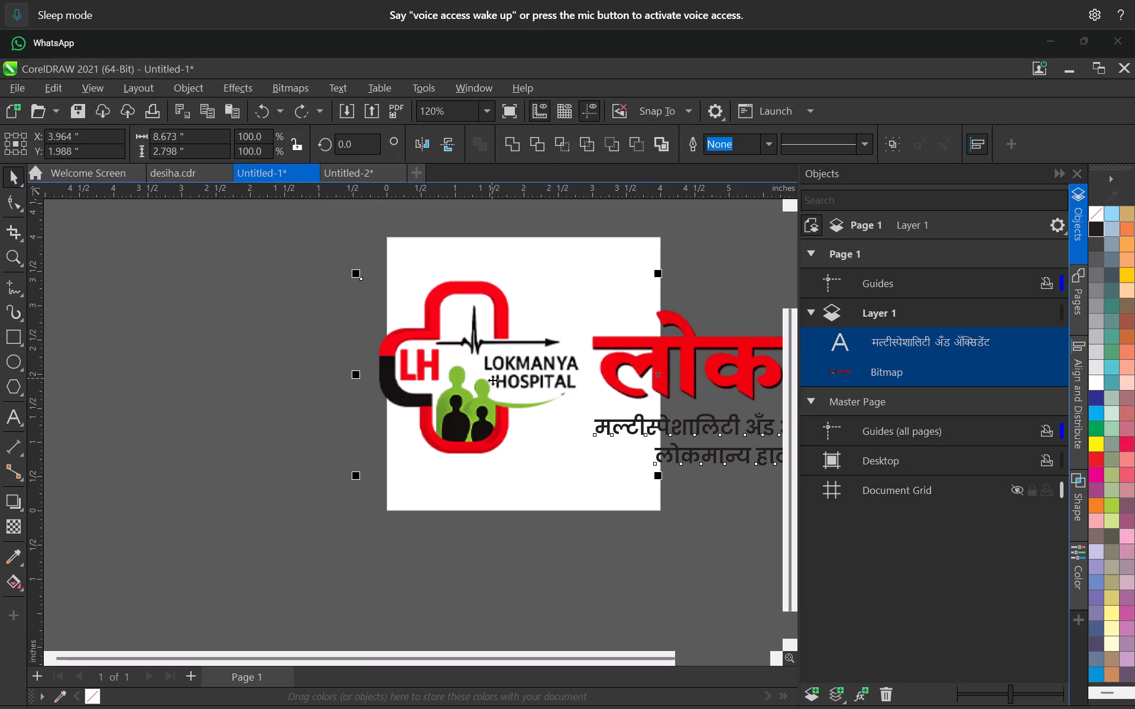
Copy the wide logo and Marathi text from Untitled-1 and paste them into Untitled-2.
scroll(497, 382, "down", 5)
key("ctrl+c")
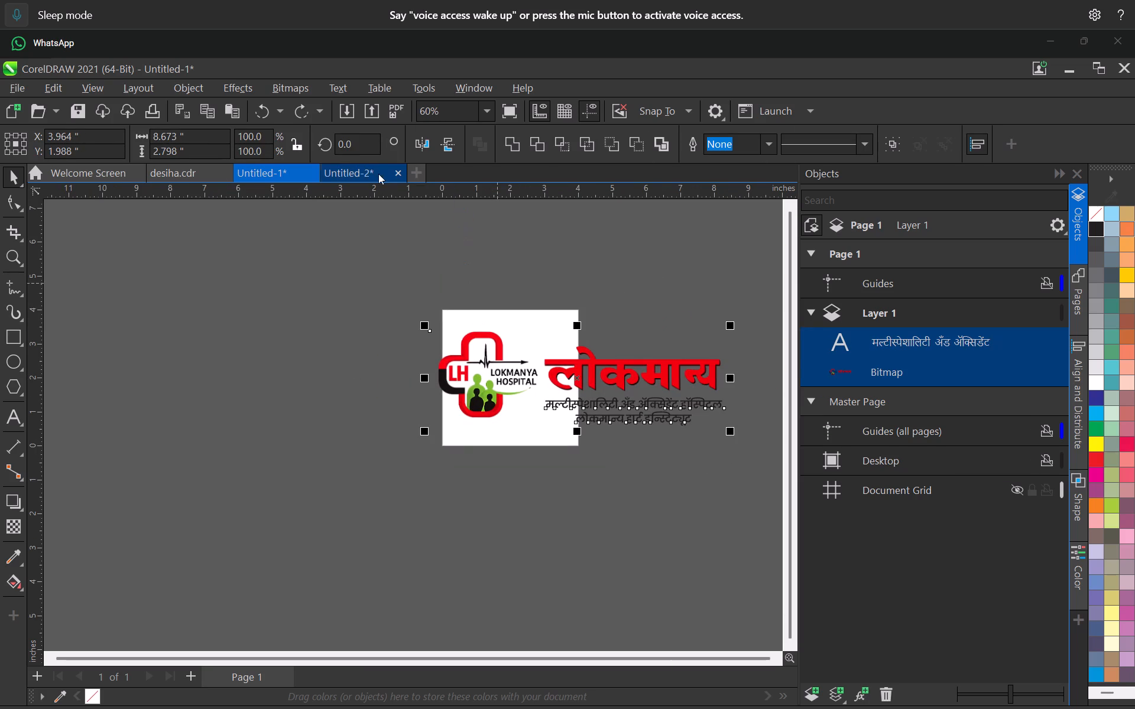
left_click(362, 171)
key("ctrl+v")
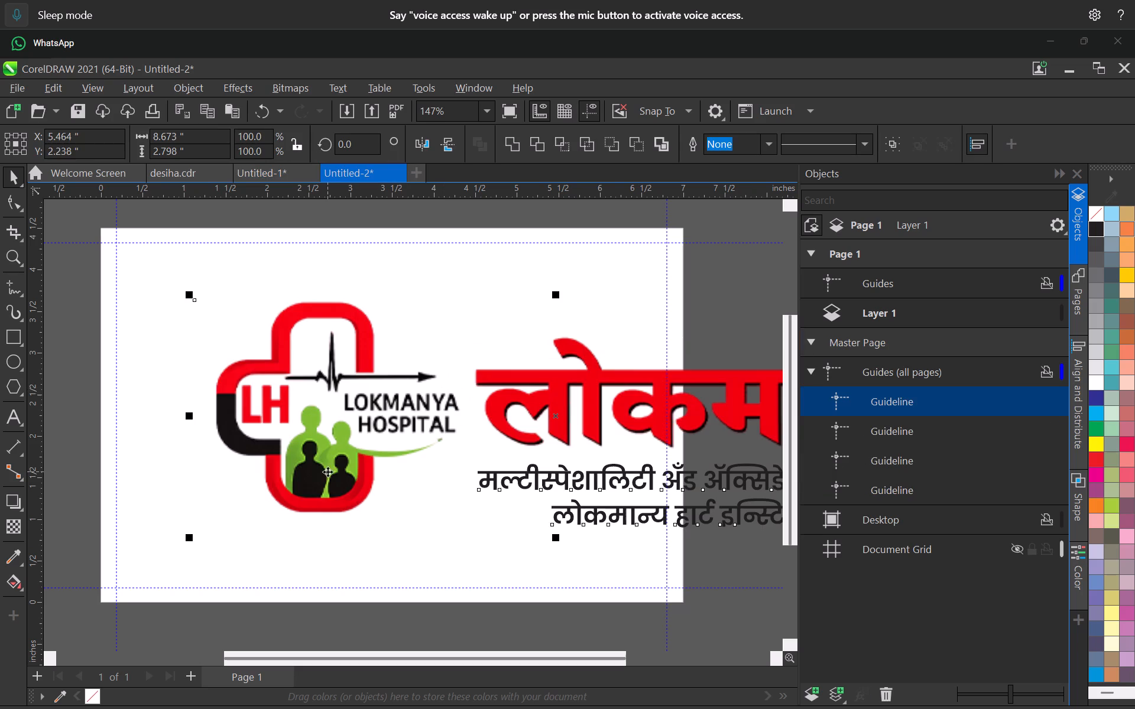
Shrink the pasted logo and text to about 2.19 × 0.7 inches and position them centred across the page's upper part.
left_click_drag(329, 471, 275, 400)
scroll(316, 403, "down", 6)
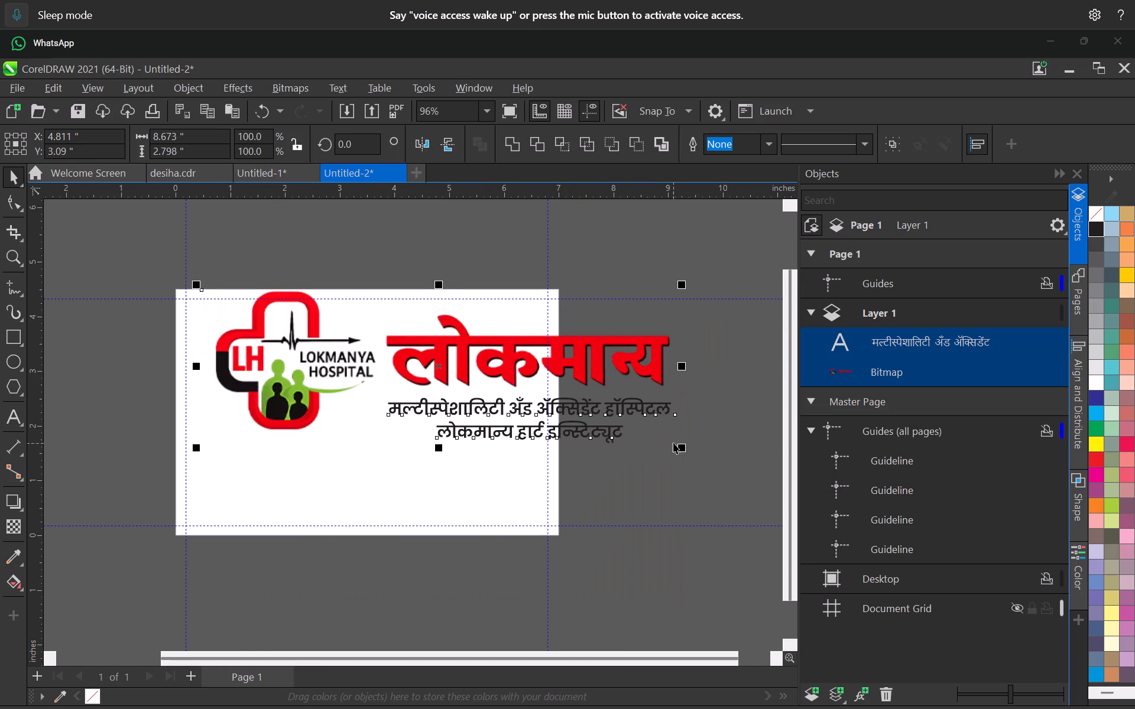
left_click_drag(683, 448, 410, 373)
scroll(340, 359, "up", 3)
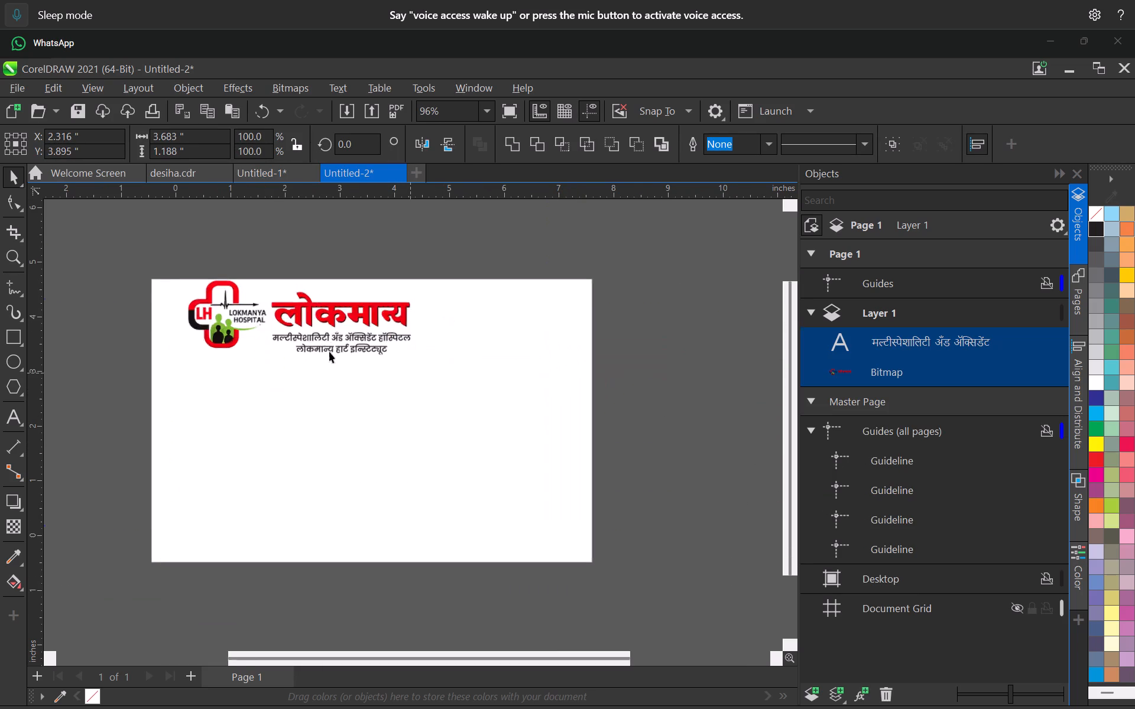
scroll(329, 352, "up", 1)
left_click_drag(187, 316, 301, 338)
left_click_drag(576, 386, 534, 363, "shift")
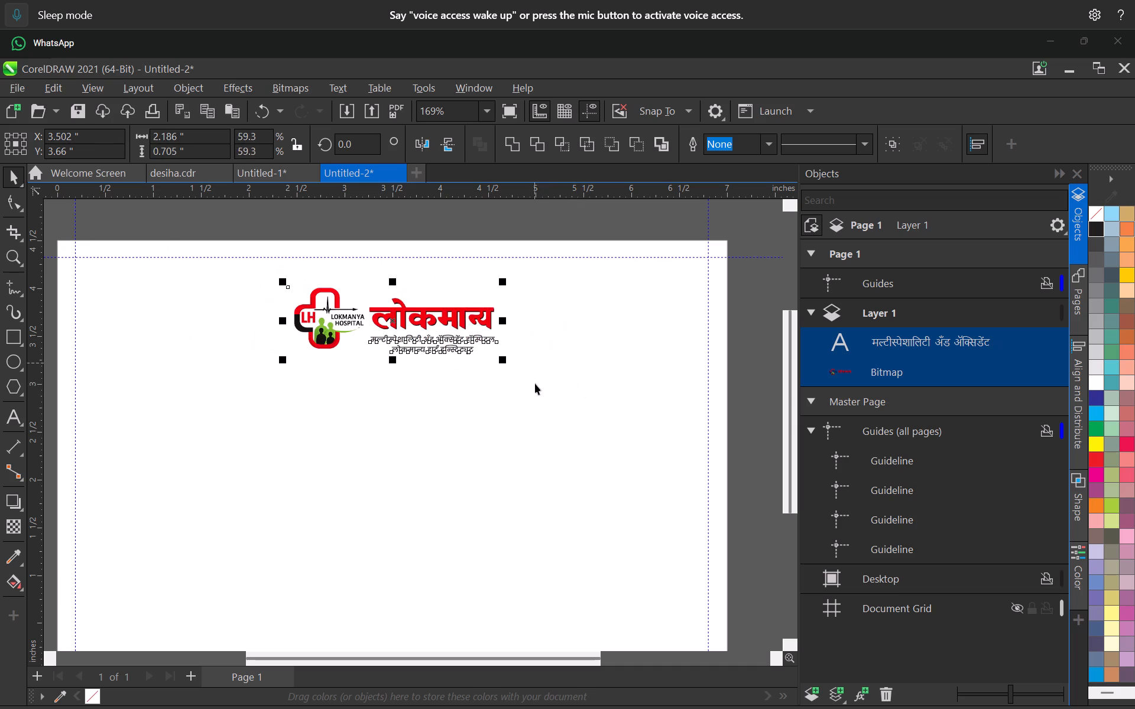
Nudge the logo and text up toward the top margin guideline, centred at about Y 3.94 inches.
key("Up")
key("Up")
key("Up")
key("Up")
key("Up")
key("Up")
key("Up")
key("Up")
key("Up")
key("Up")
key("Up")
key("Up")
key("Up")
key("Up")
key("Up")
key("Up")
key("Up")
key("Up")
key("Up")
key("Up")
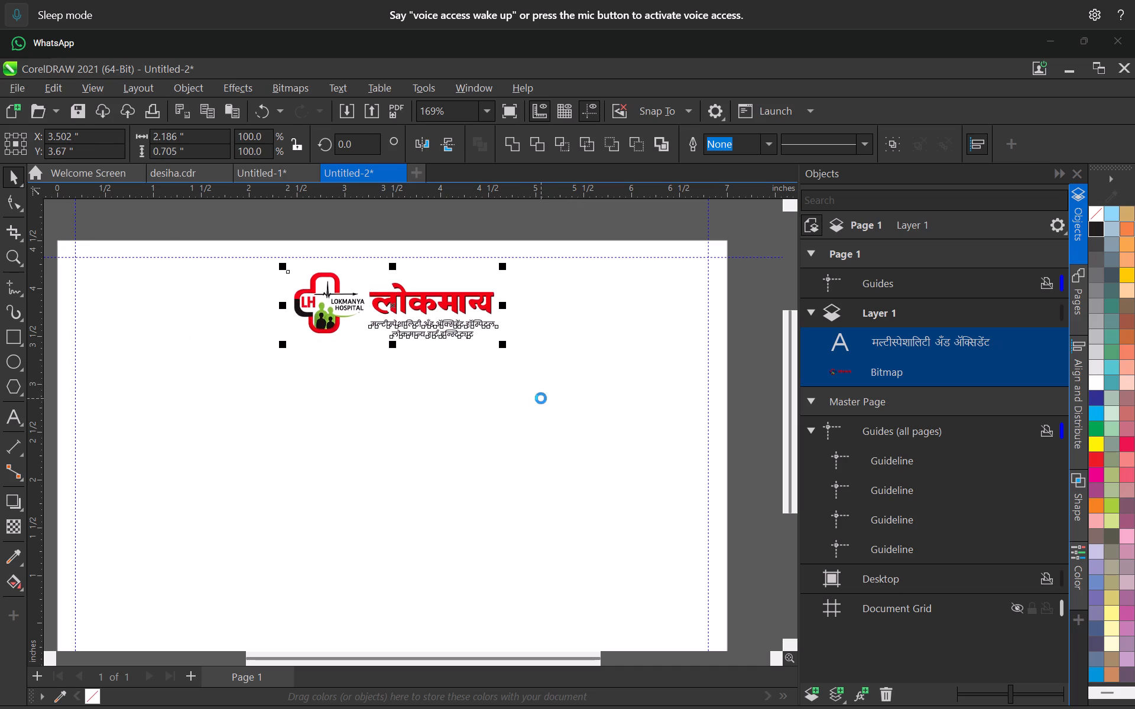
key("Down")
left_click(438, 404)
Select the logo and text together and nudge them about 0.1 inch to the left.
scroll(429, 362, "down", 5)
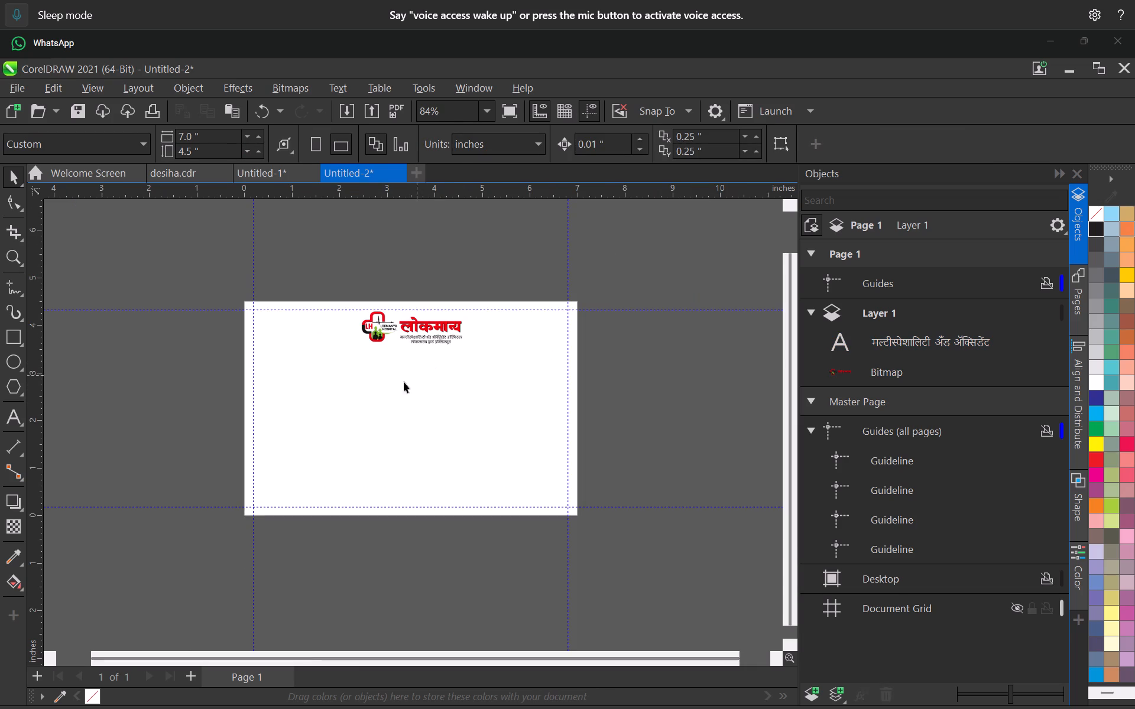
left_click_drag(350, 288, 584, 428)
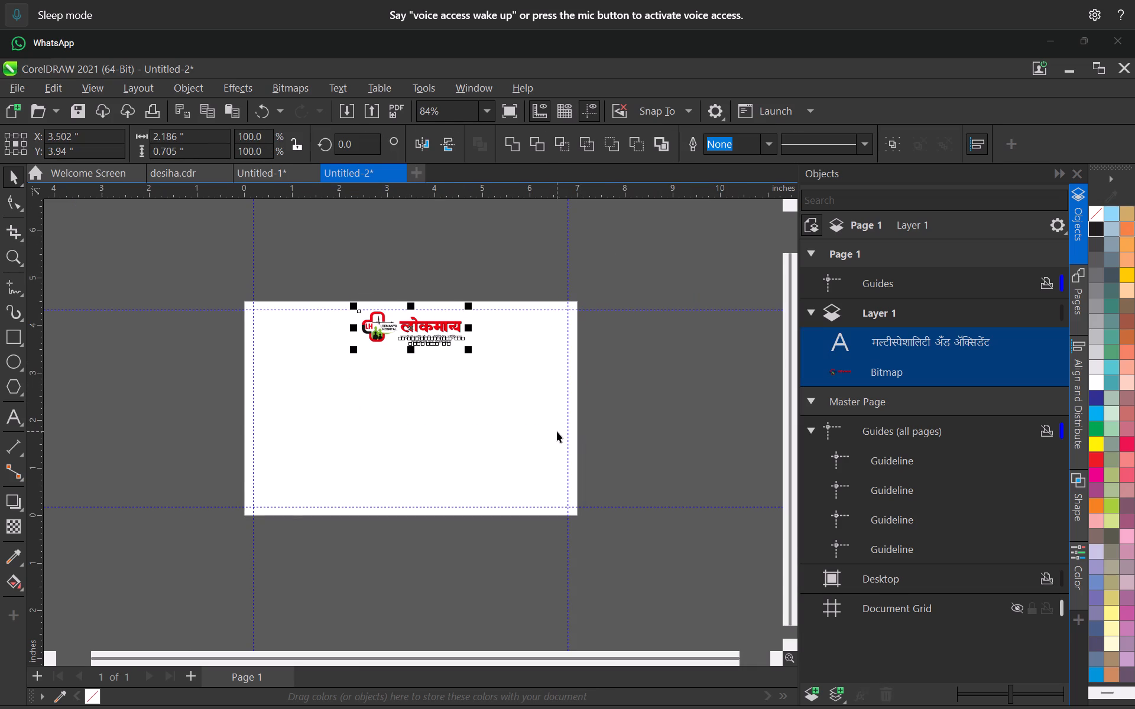
key("Left")
key("Left")
key("Left")
key("Left")
key("Left")
key("Left")
key("Left")
key("Left")
key("Left")
key("Left")
key("Left")
left_click(408, 418)
scroll(273, 419, "up", 4)
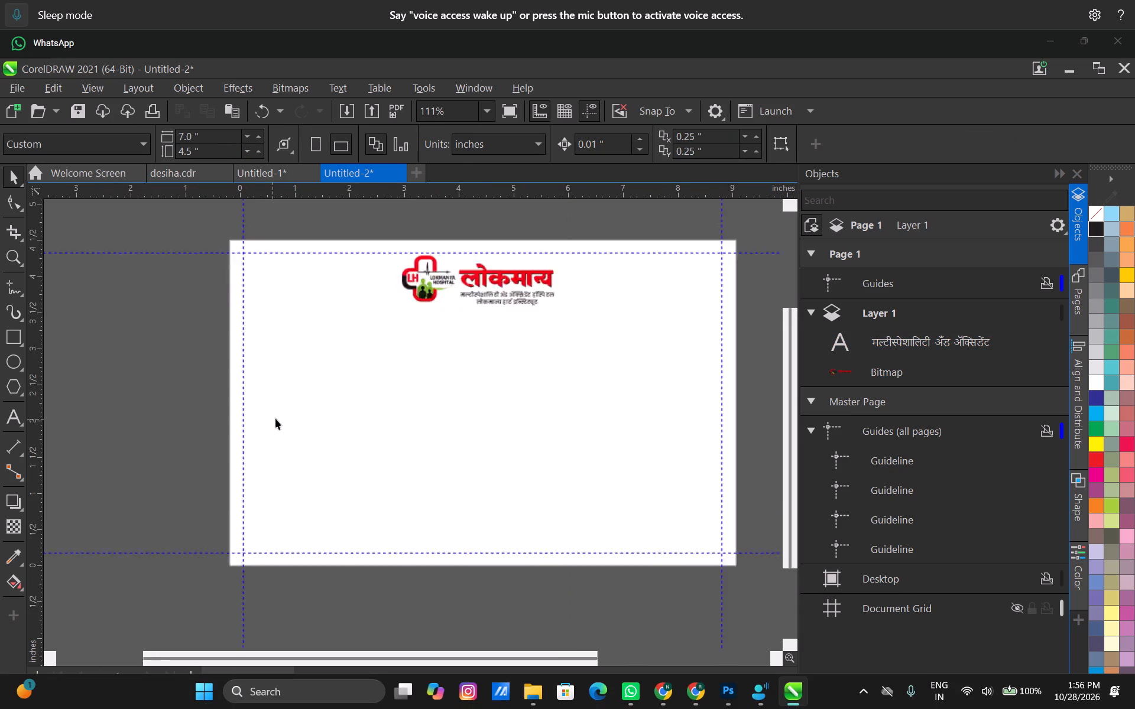
middle_click_drag(375, 371, 320, 430)
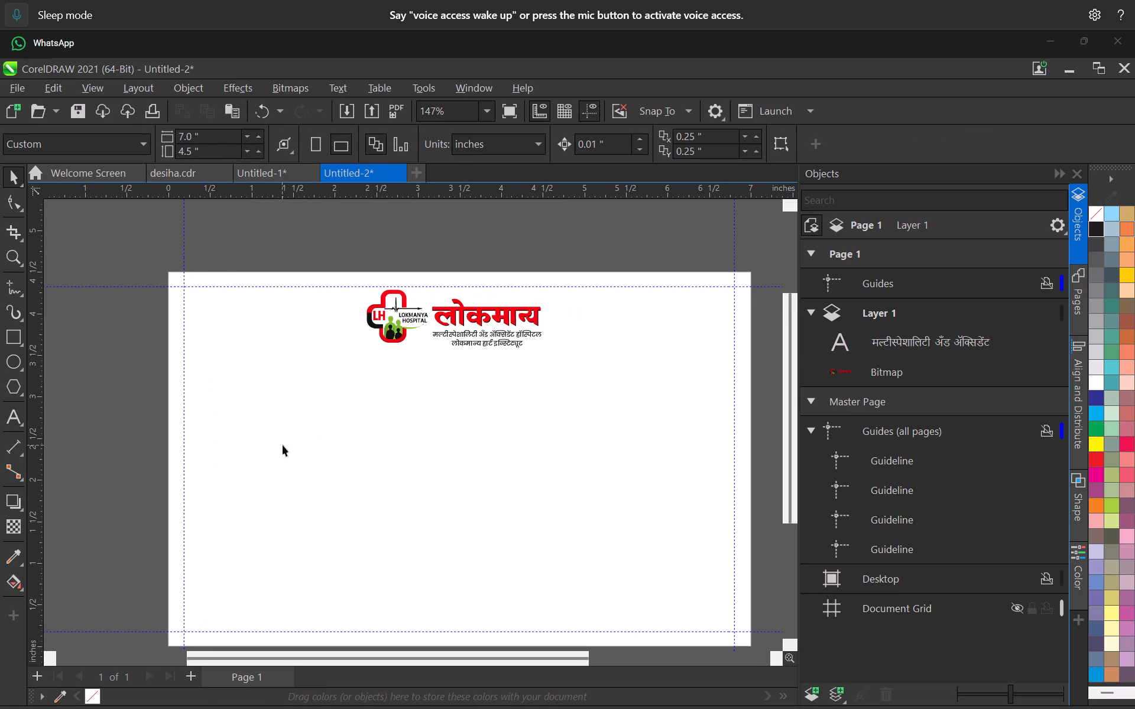
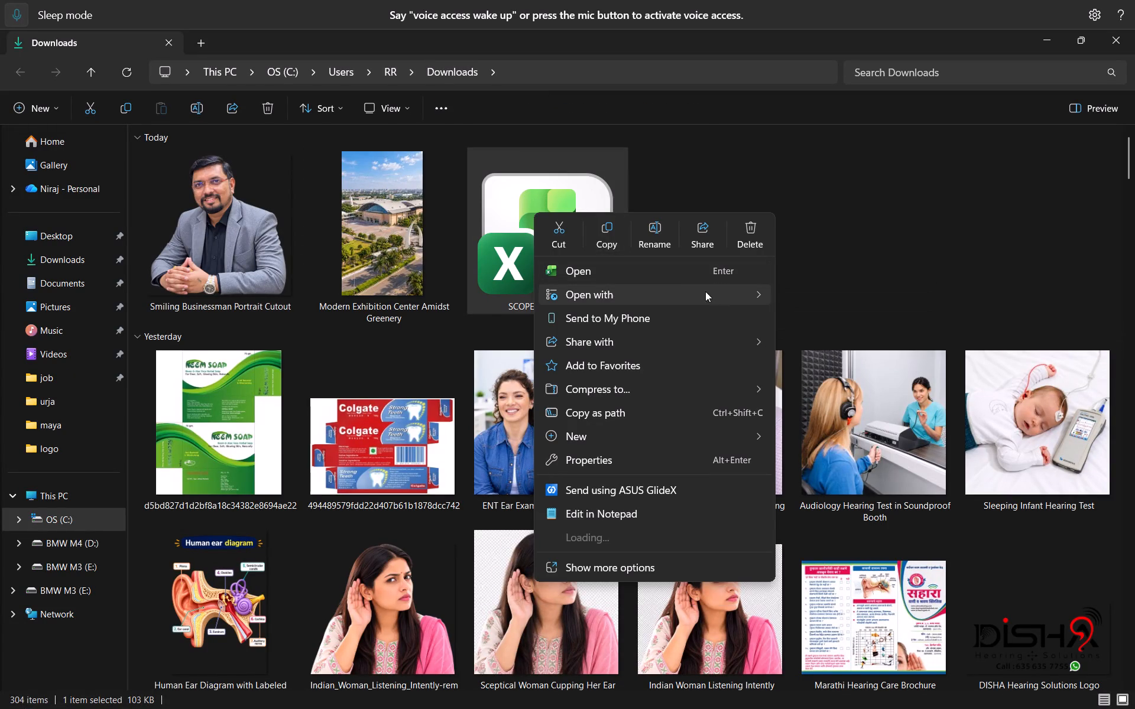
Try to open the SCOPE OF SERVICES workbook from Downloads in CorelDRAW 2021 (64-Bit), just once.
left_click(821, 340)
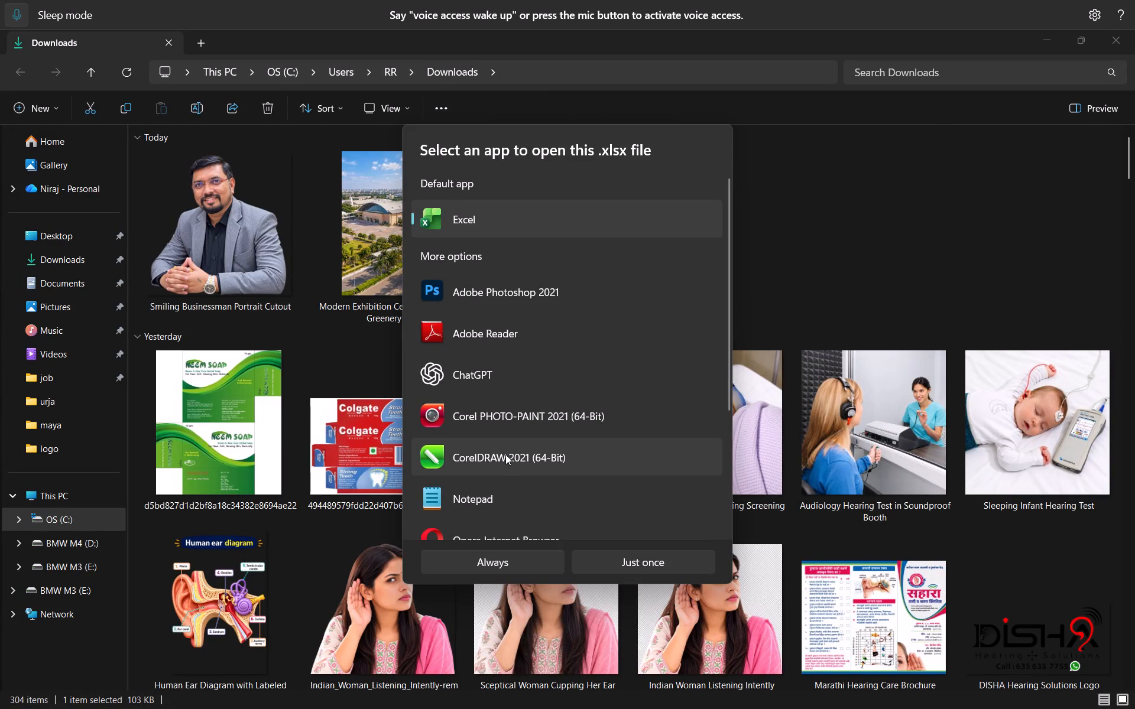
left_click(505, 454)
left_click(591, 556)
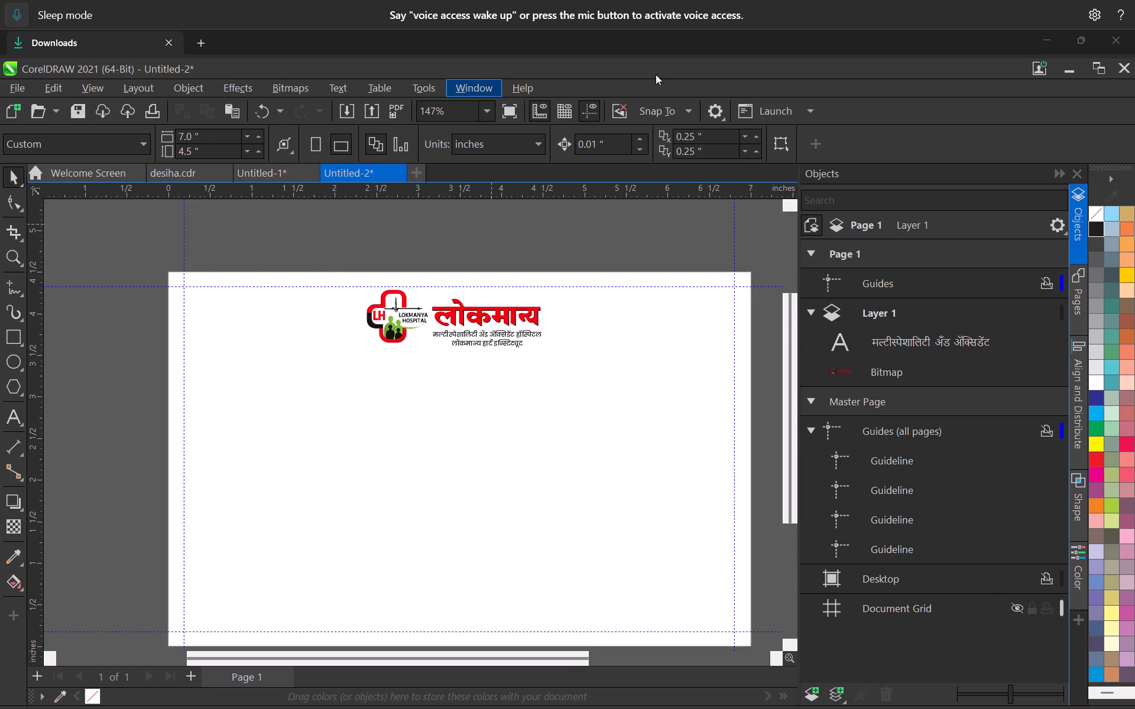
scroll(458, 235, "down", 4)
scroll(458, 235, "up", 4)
Return to File Explorer and open SCOPE OF SERVICES with CorelDRAW 2021 (64-Bit), making it the permanent app for .xlsx files.
key("alt+Tab")
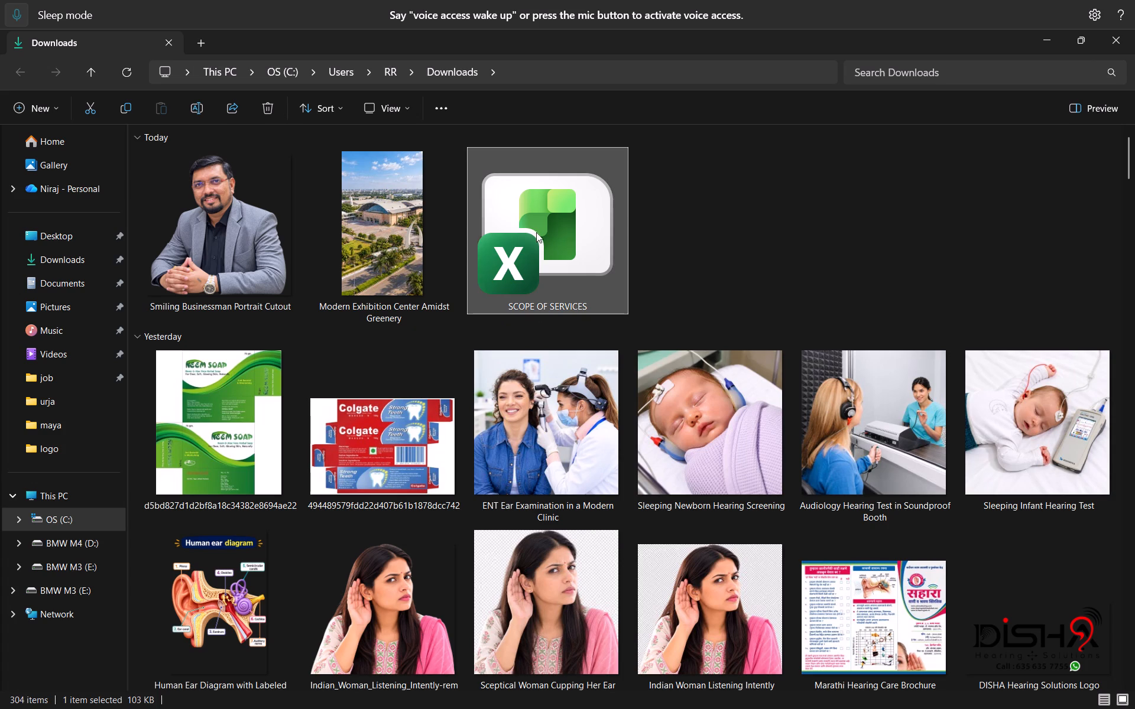
right_click(536, 232)
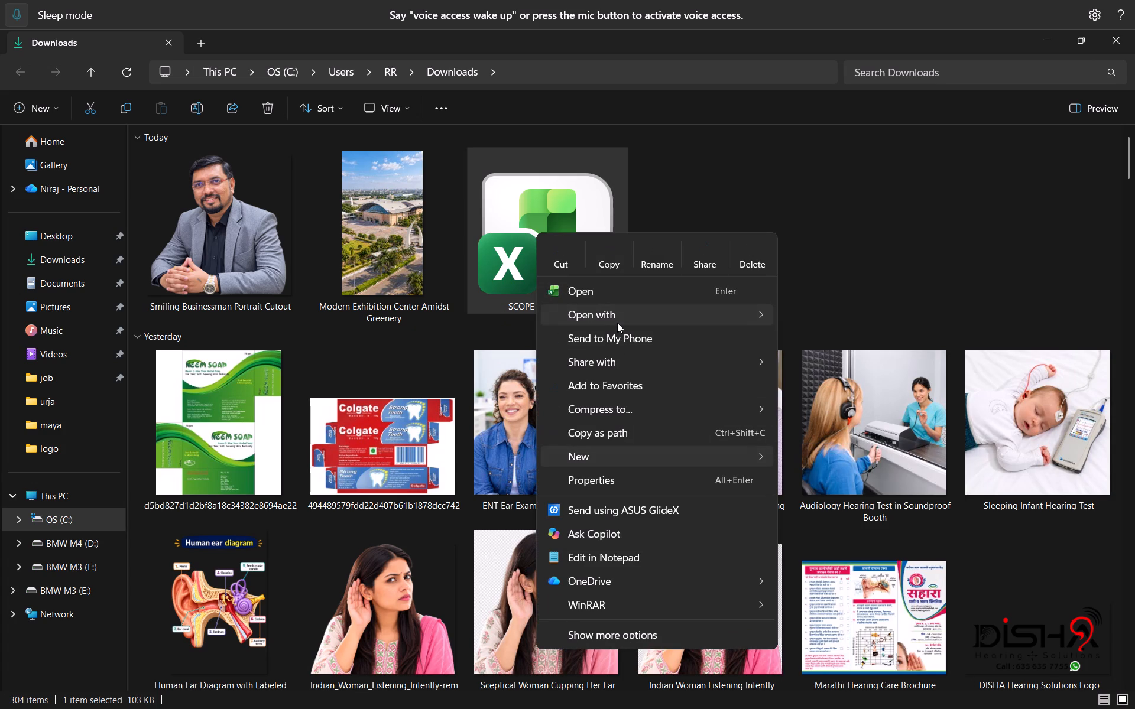
left_click(819, 386)
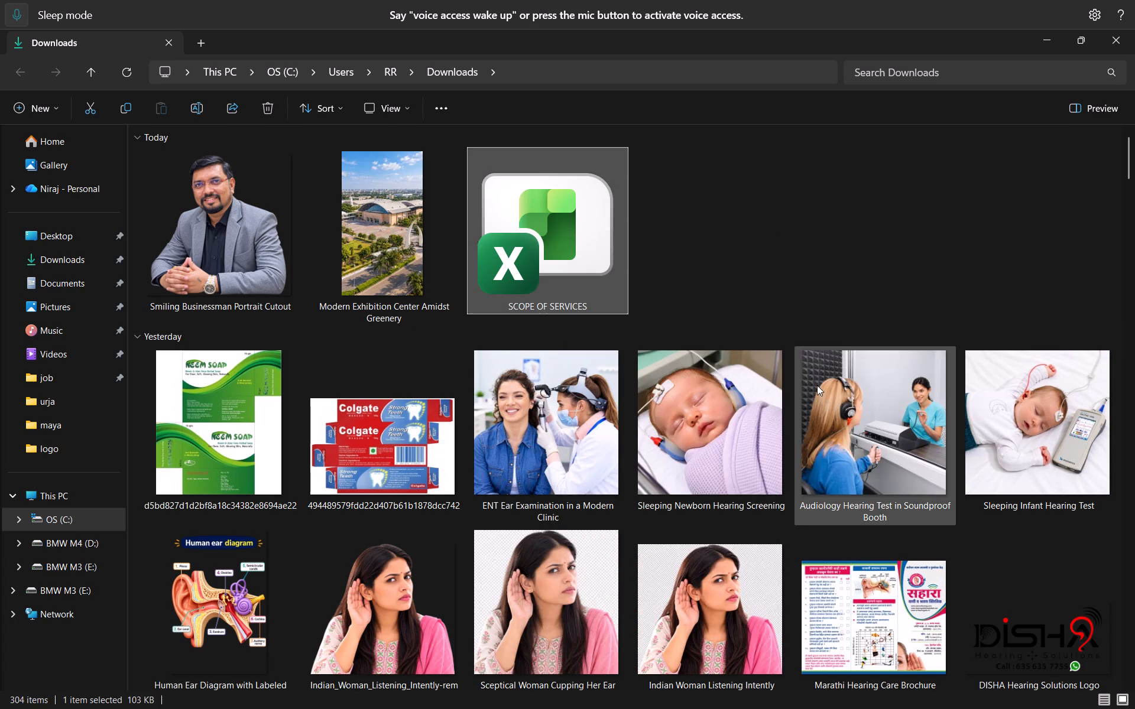
left_click(569, 290)
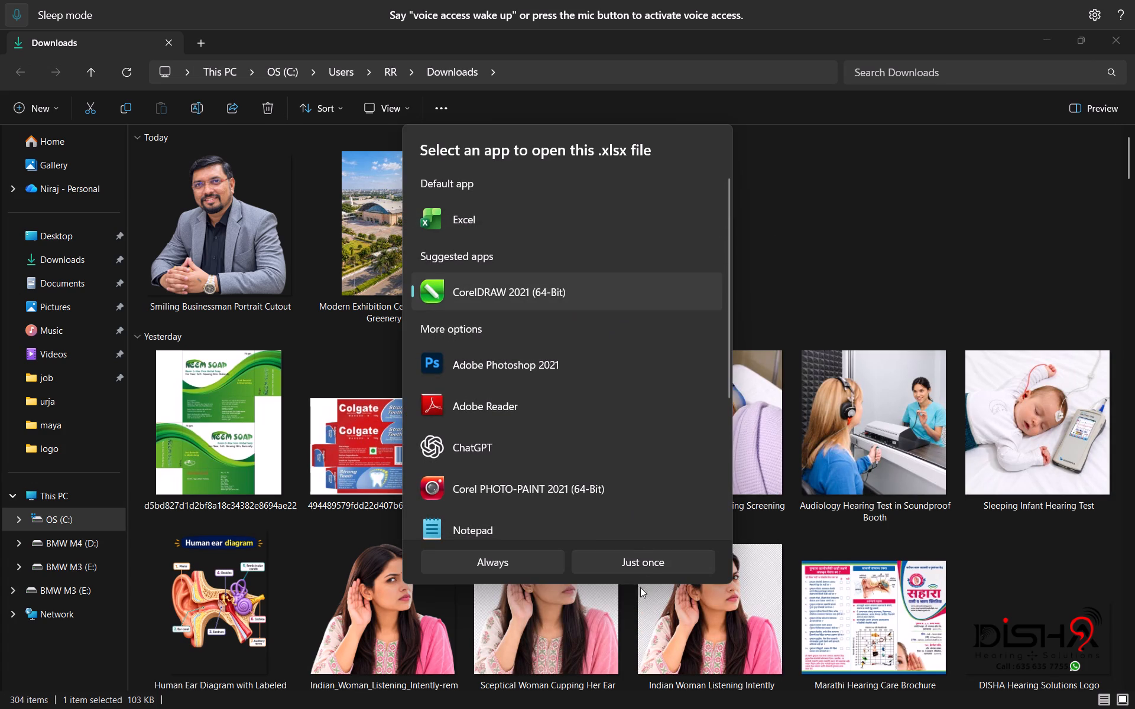
left_click(547, 565)
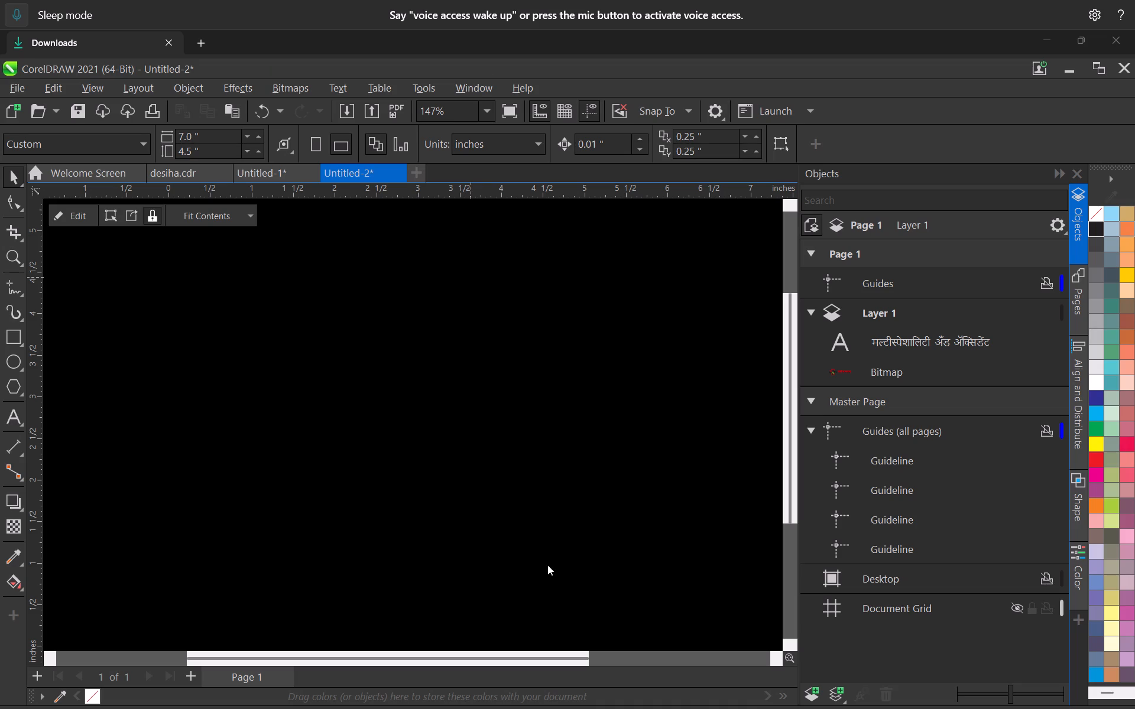
scroll(396, 379, "down", 4)
scroll(397, 379, "up", 6)
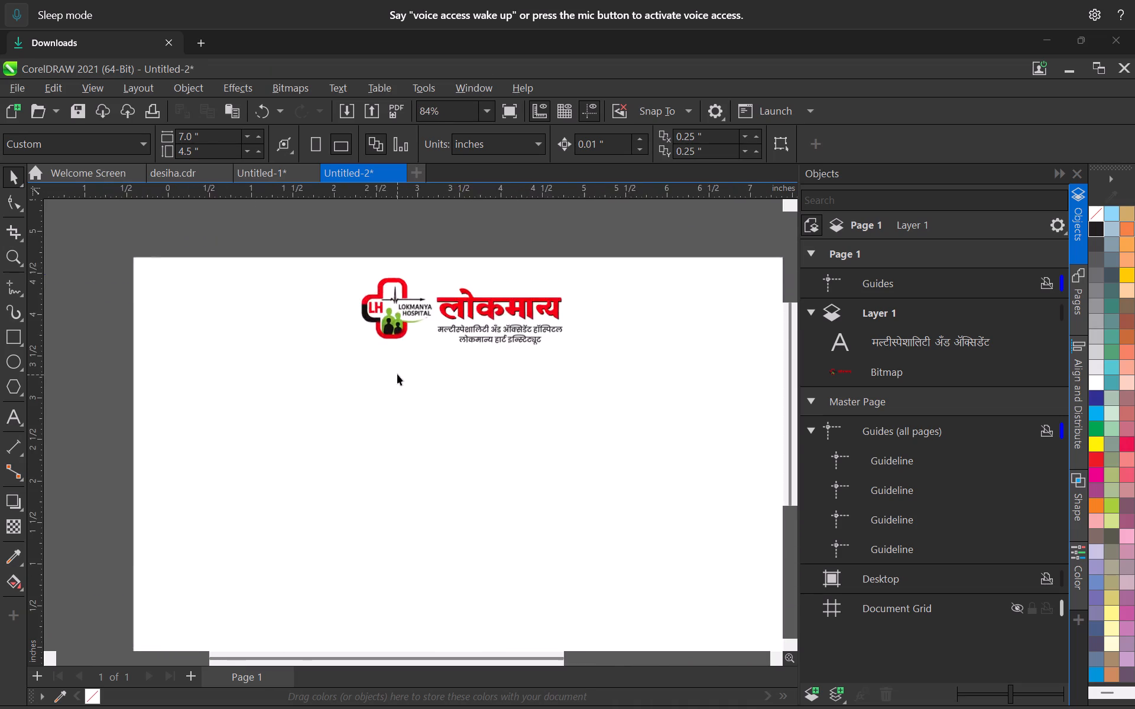
scroll(397, 380, "down", 5)
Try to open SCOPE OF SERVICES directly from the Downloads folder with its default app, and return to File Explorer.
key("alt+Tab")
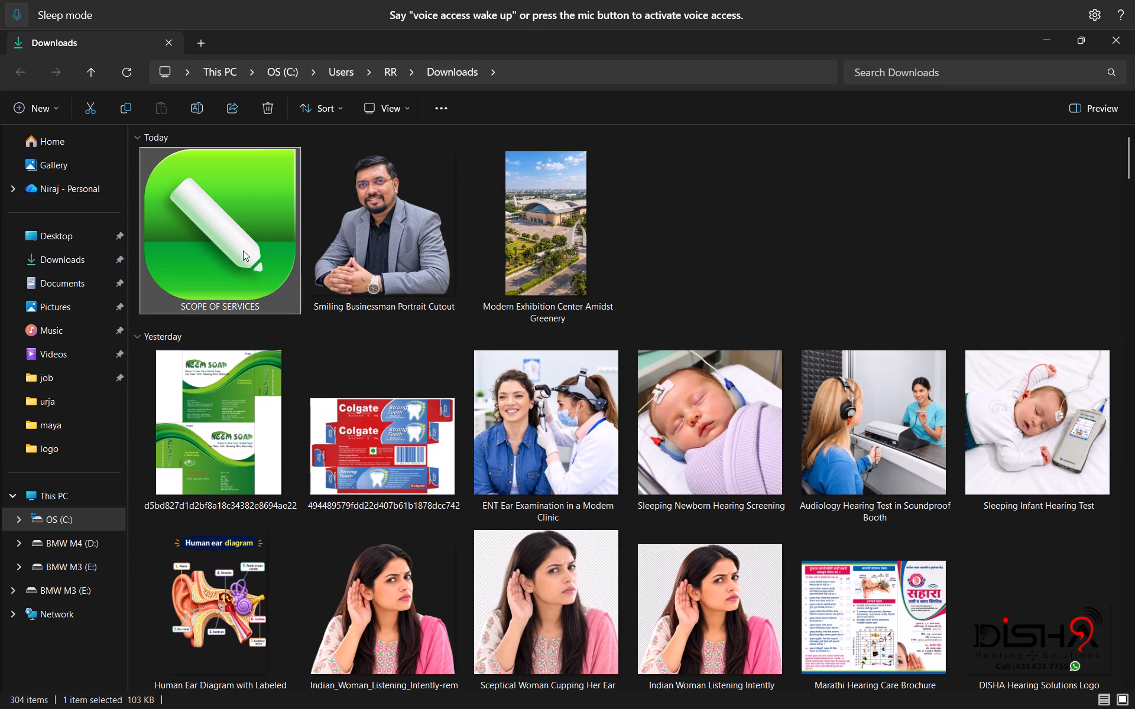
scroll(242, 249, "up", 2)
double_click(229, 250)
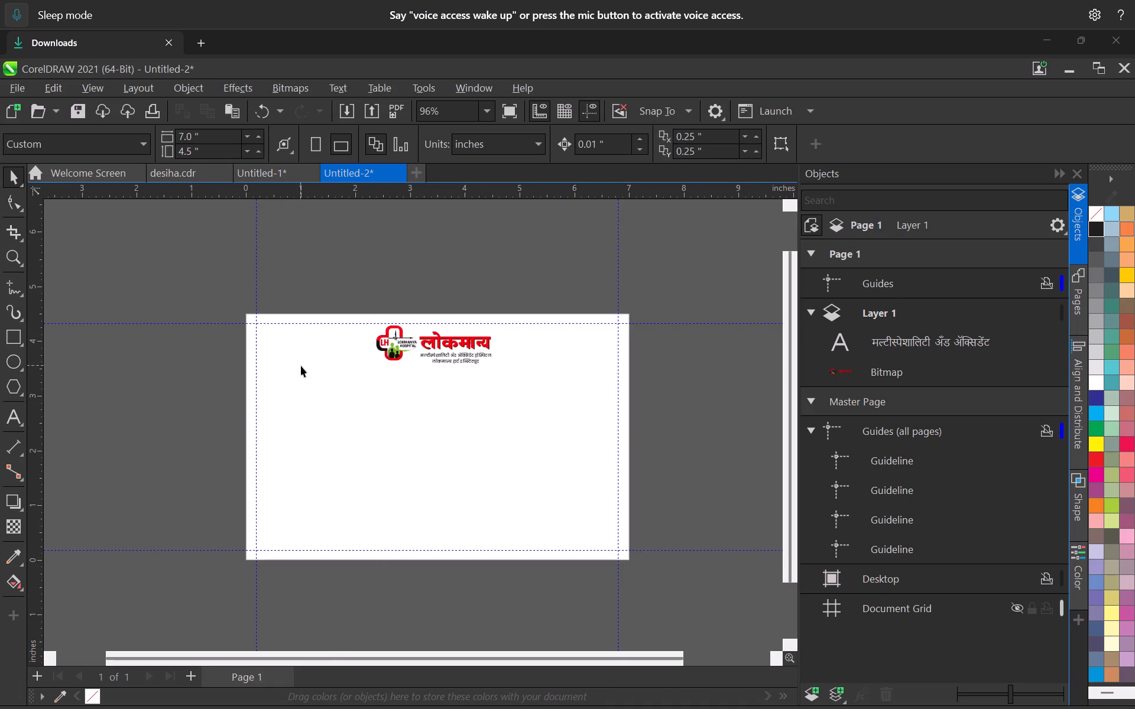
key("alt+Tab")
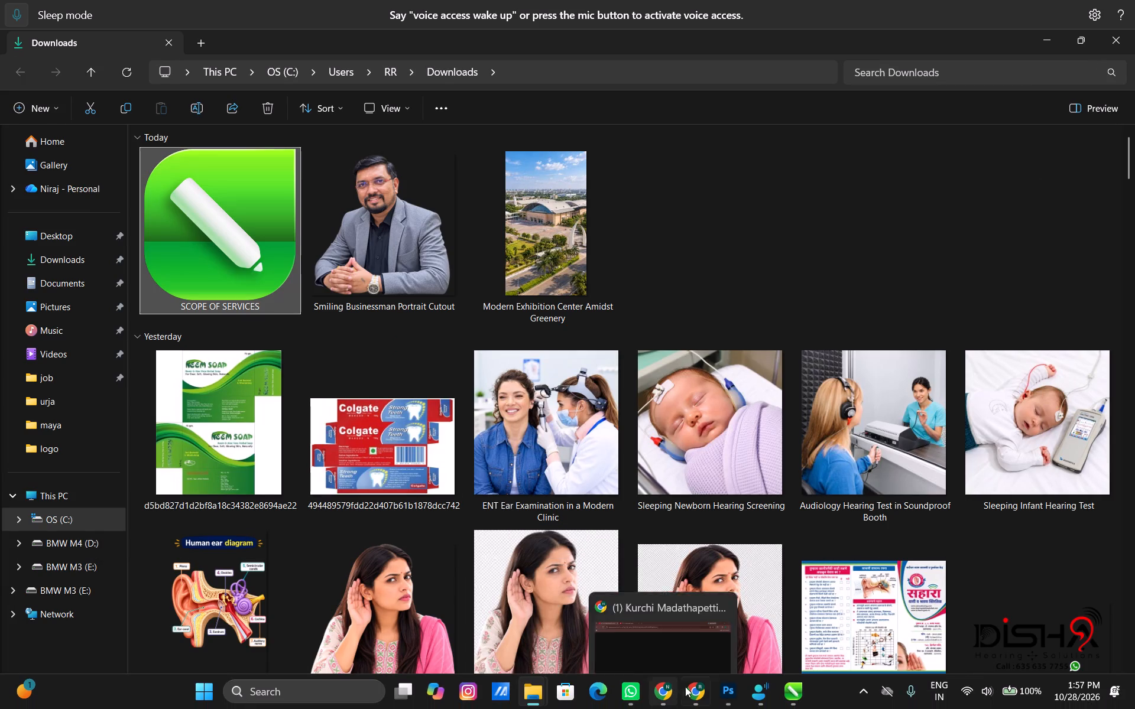
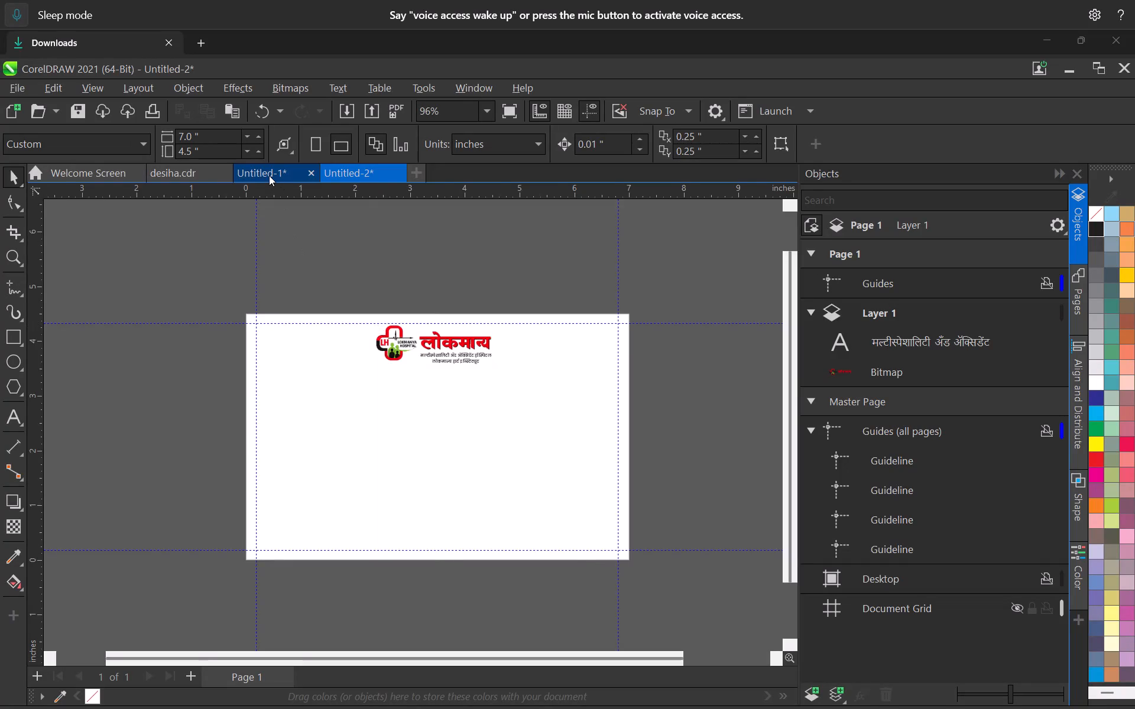
Switch to the Untitled-1 document containing the original Lokmanya Hospital logo artwork.
left_click(269, 175)
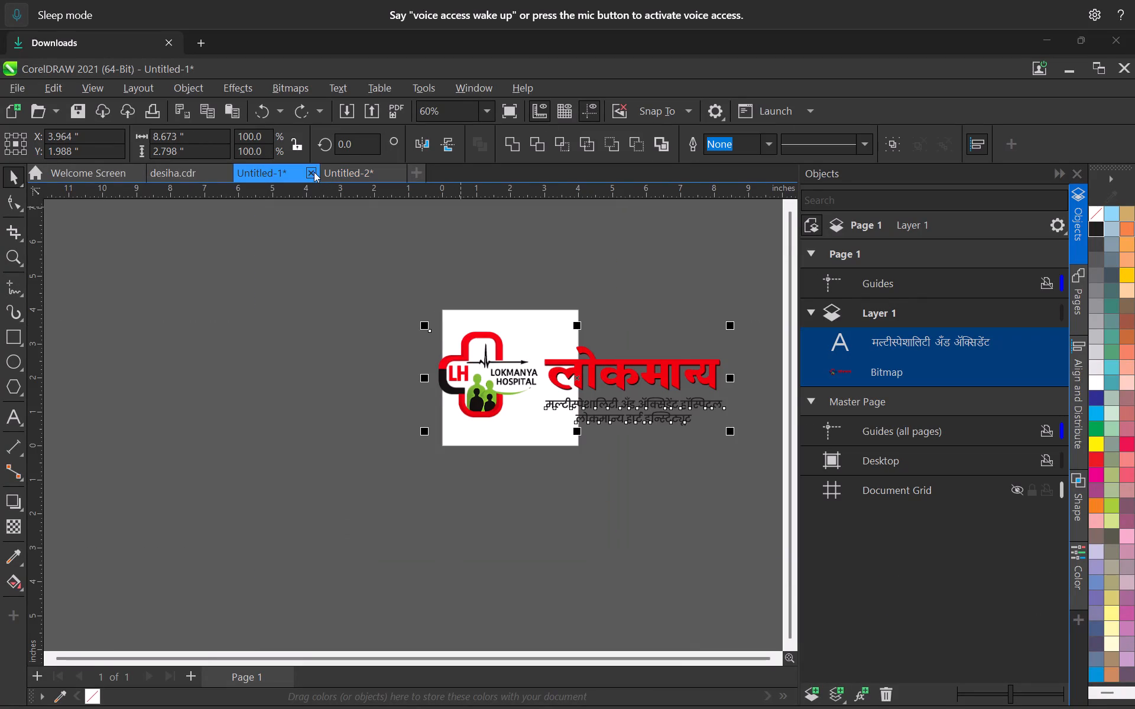
Close the Untitled-1 document containing the Lokmanya Hospital logo artwork.
left_click(314, 172)
left_click(542, 456)
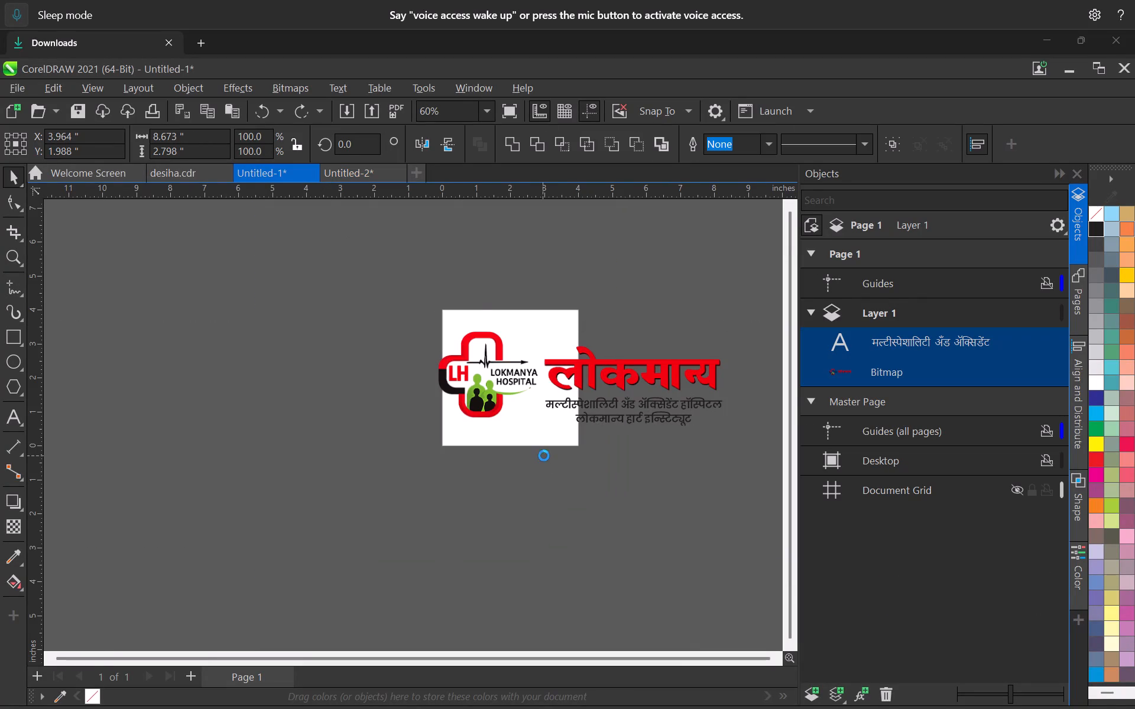
Switch to File Explorer and select the SCOPE OF SERVICES workbook in Downloads, moving between it and CorelDRAW.
key("alt+Tab")
left_click(248, 229)
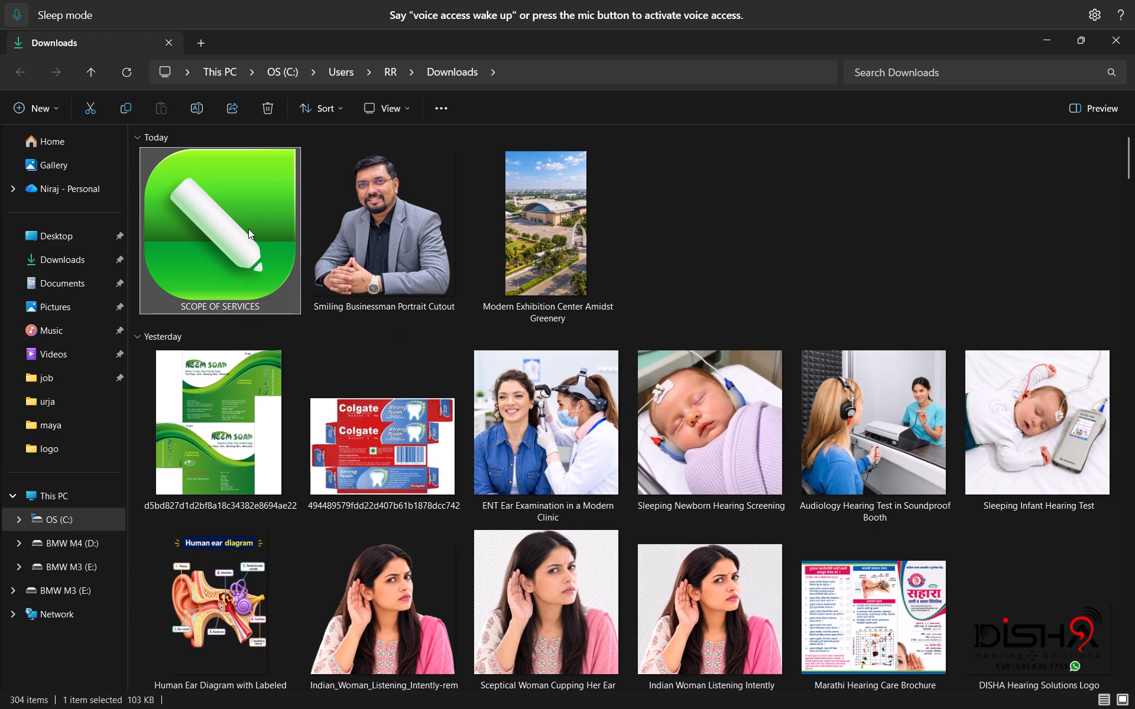
key("alt+Tab")
key("alt+Tab")
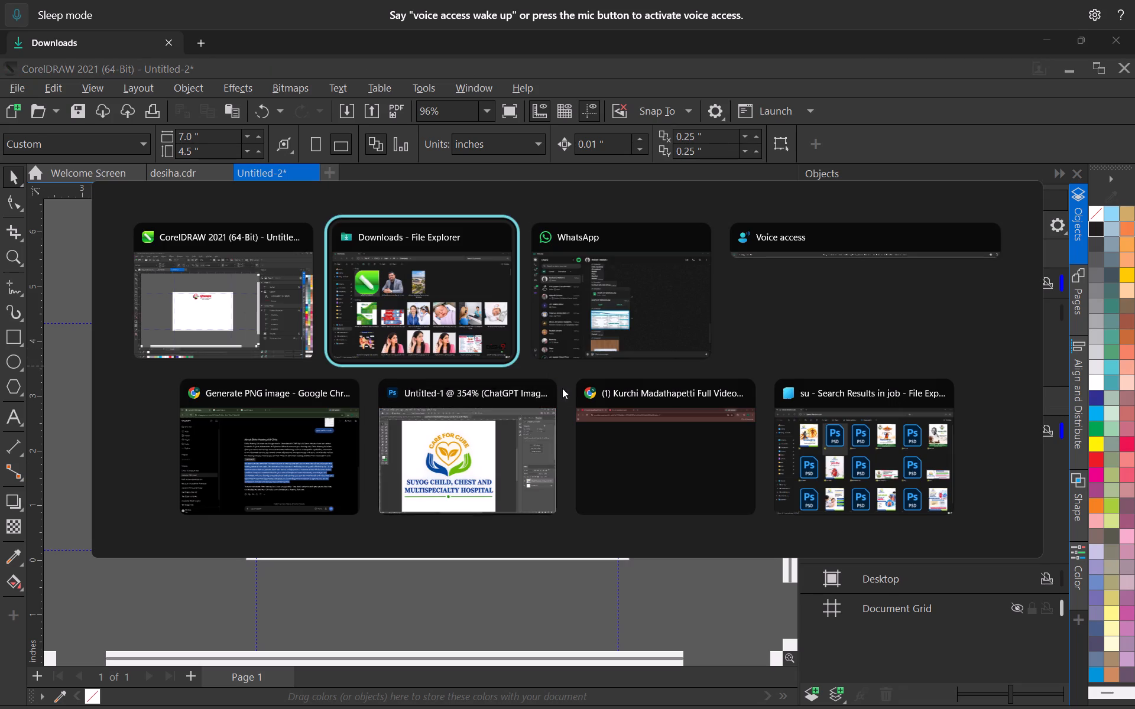
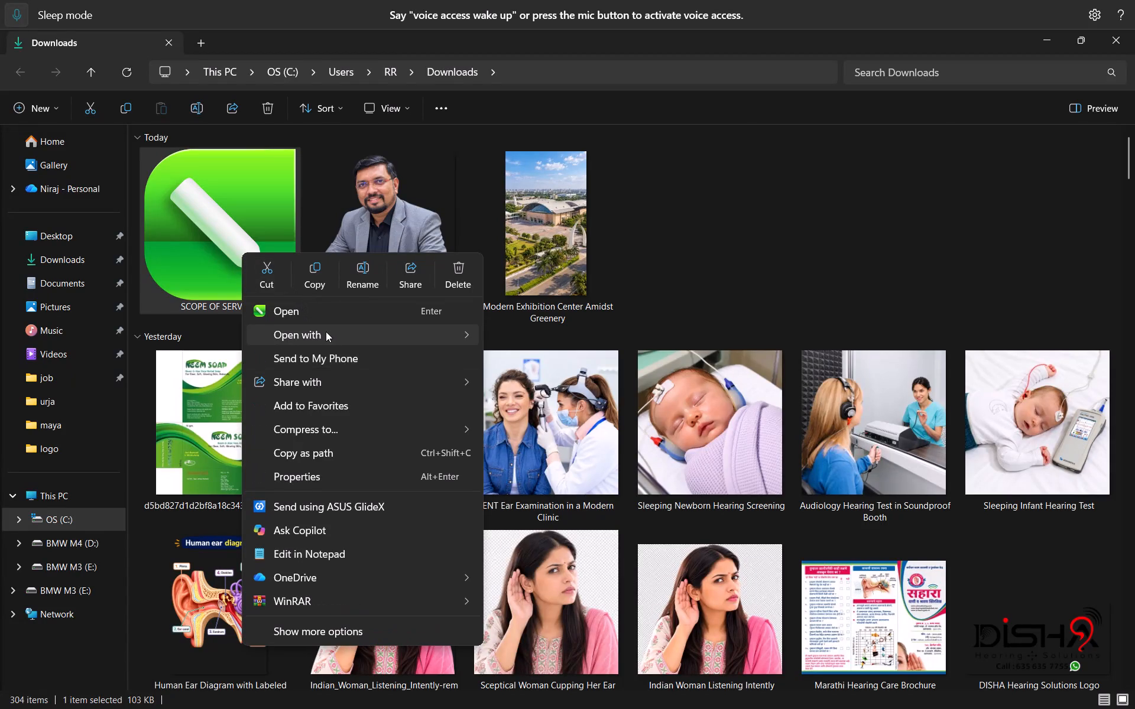
Open SCOPE OF SERVICES from the Downloads folder in Microsoft Excel and look across all its service columns.
left_click(541, 354)
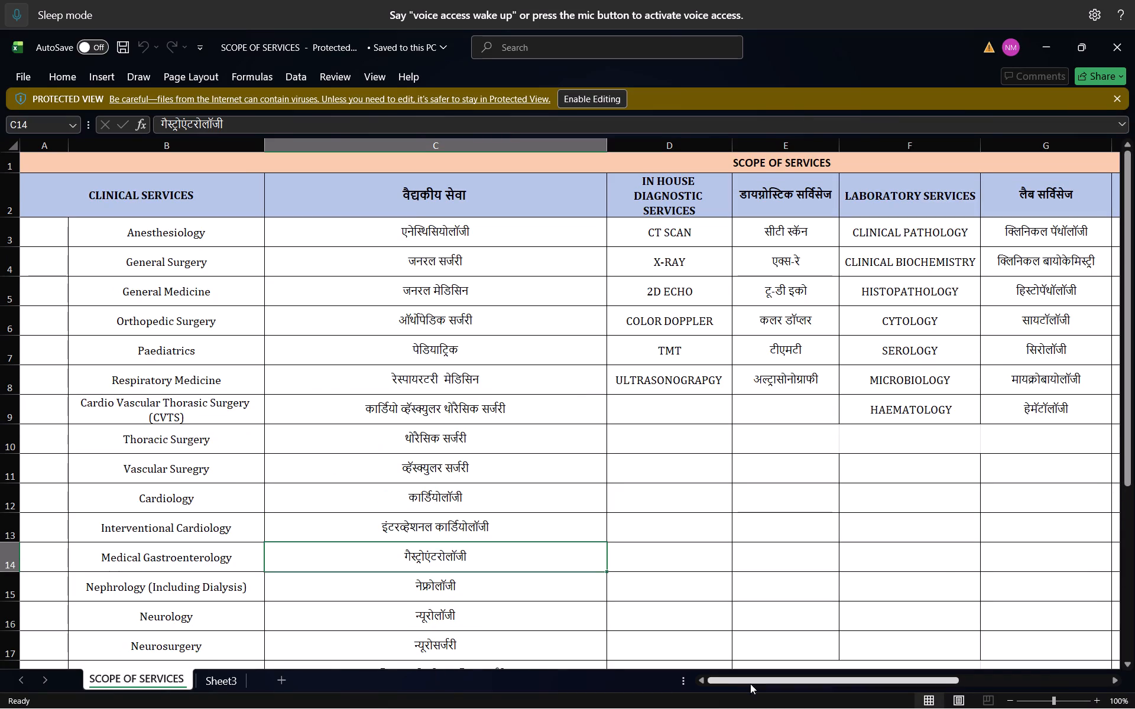
left_click_drag(735, 678, 955, 691)
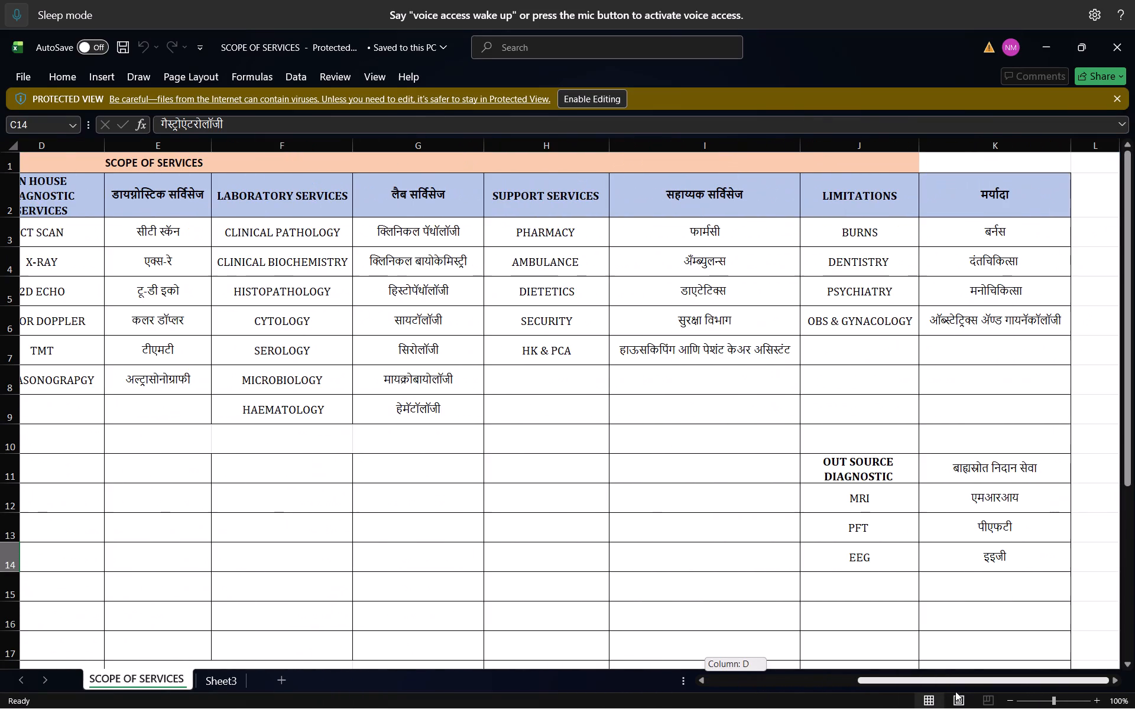
left_click_drag(955, 691, 482, 681)
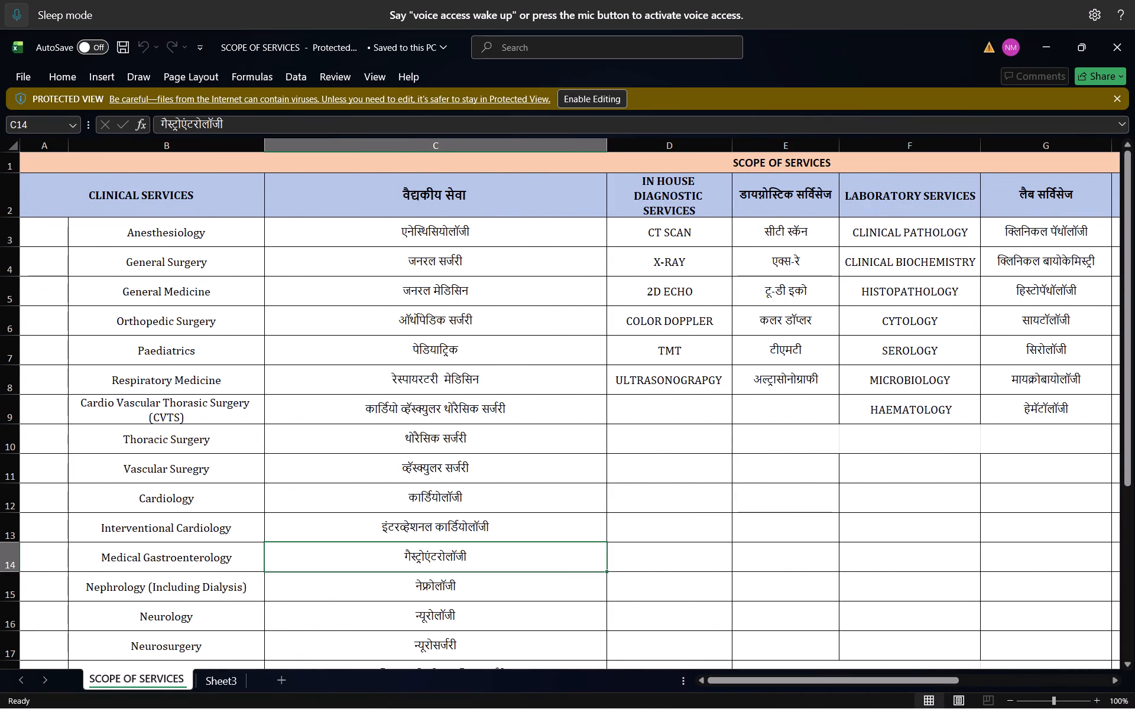
Capture a screenshot of the CLINICAL SERVICES and वैद्यकीय सेवा columns, from the heading rows down to Neurosurgery.
triple_click(145, 238)
triple_click(145, 238)
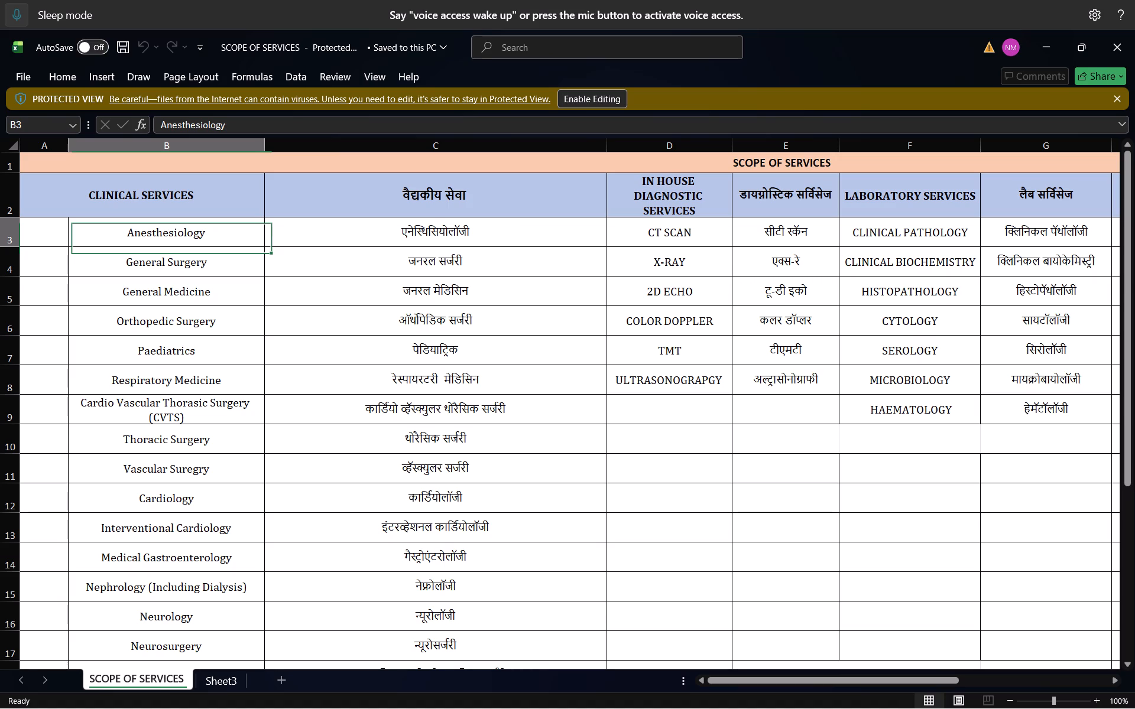
key("shift+super+s")
left_click_drag(11, 145, 389, 490)
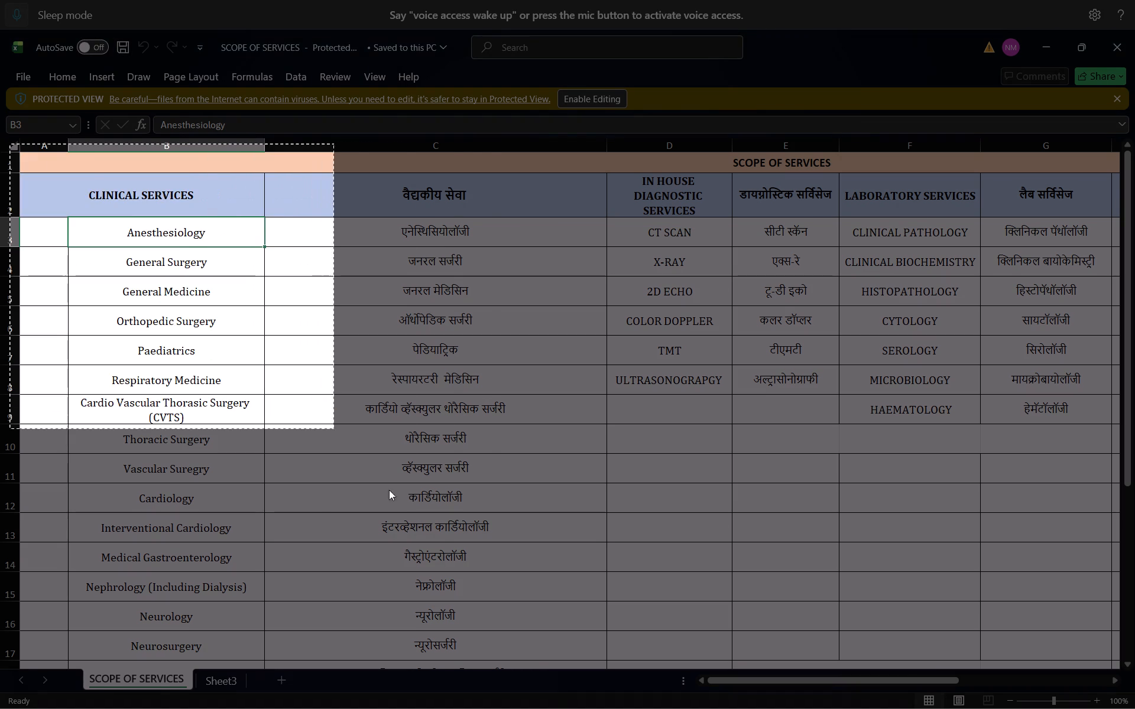
left_click_drag(389, 490, 612, 670)
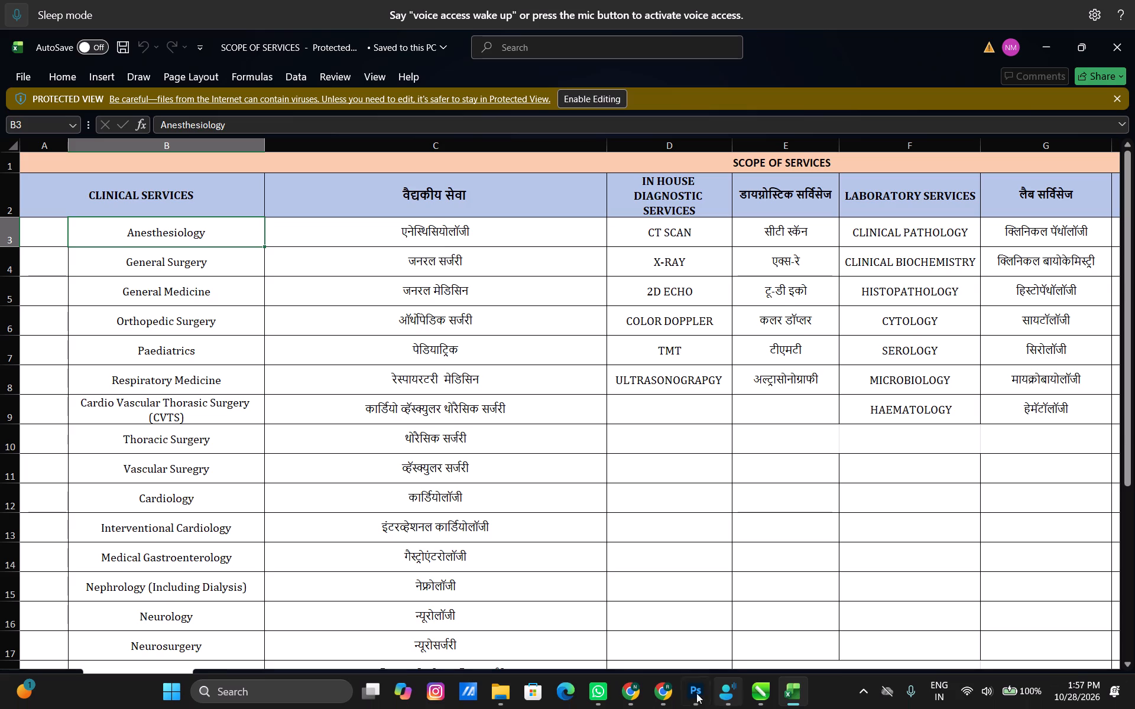
In Chrome, replace the YouTube tab with a new Google tab and search by image using the copied clinical services screenshot.
left_click(639, 693)
left_click(395, 42)
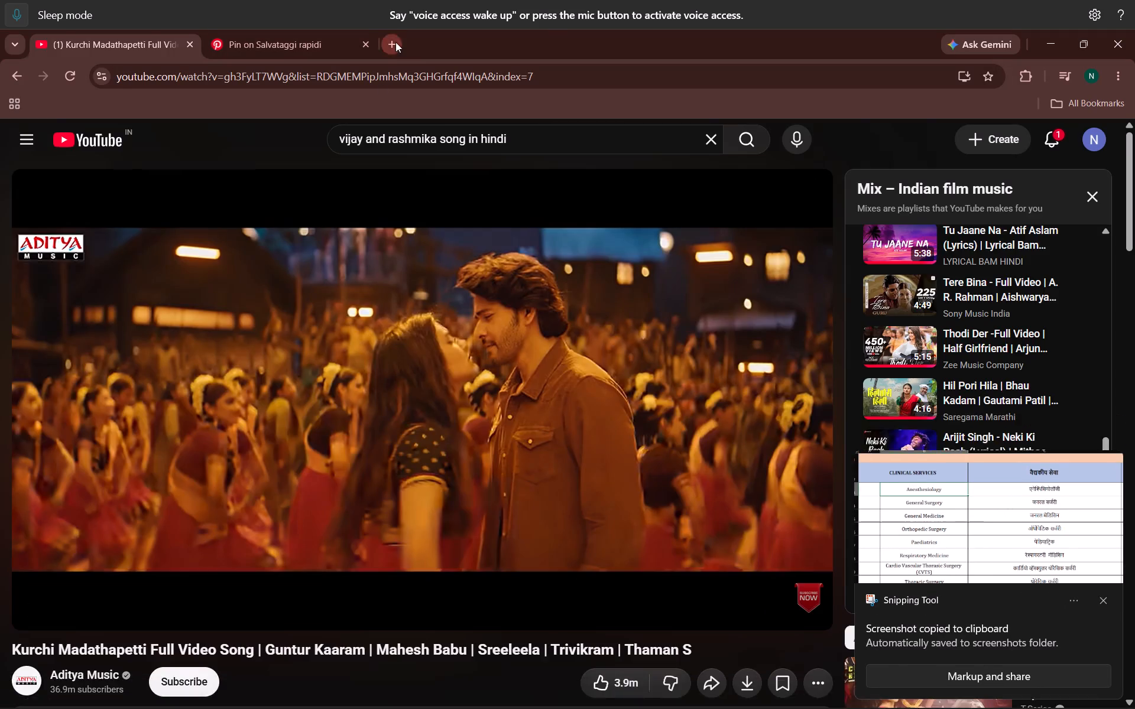
left_click(187, 39)
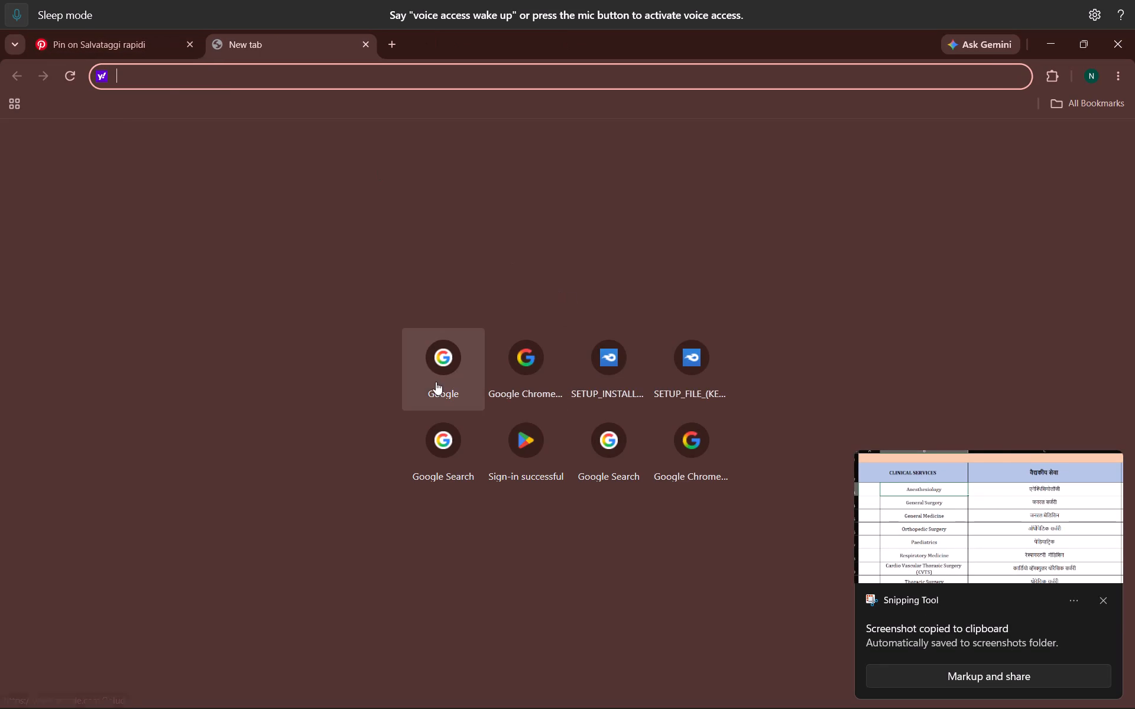
left_click(436, 382)
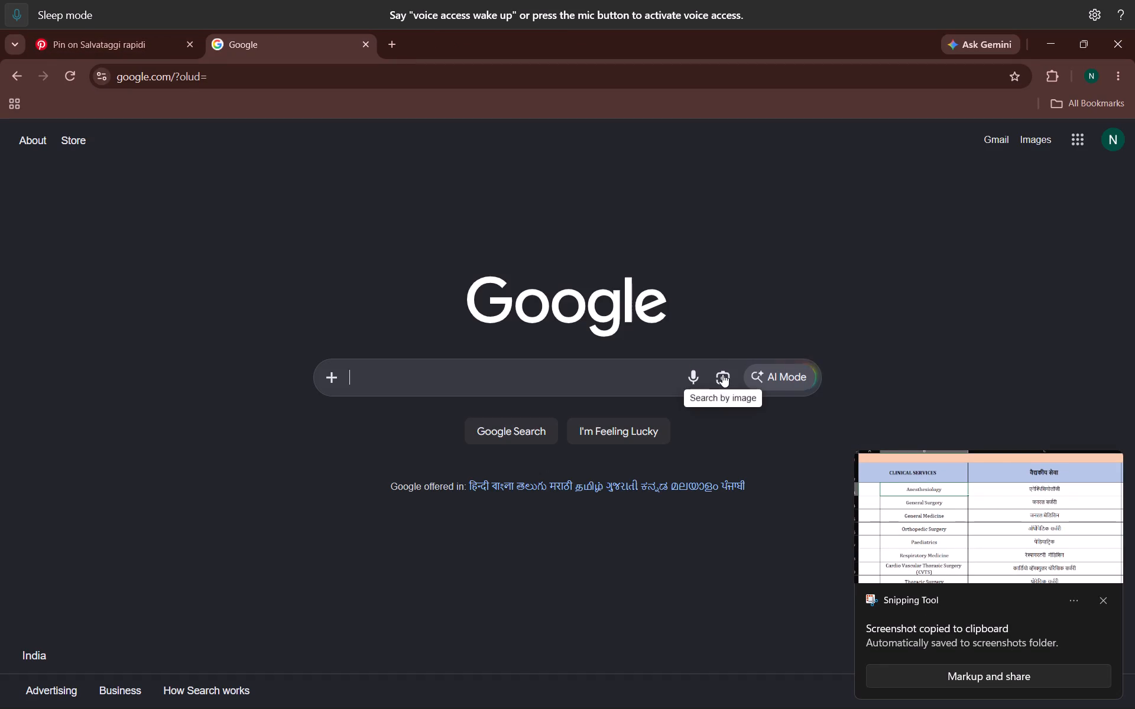
left_click(722, 374)
key("ctrl+v")
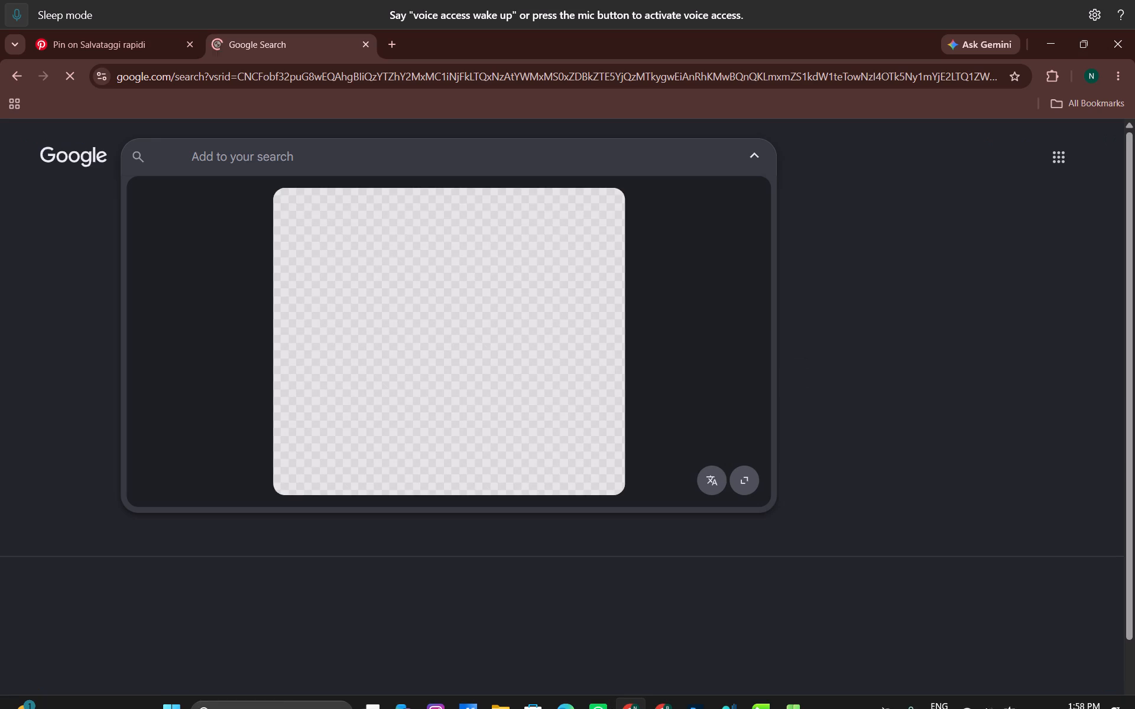
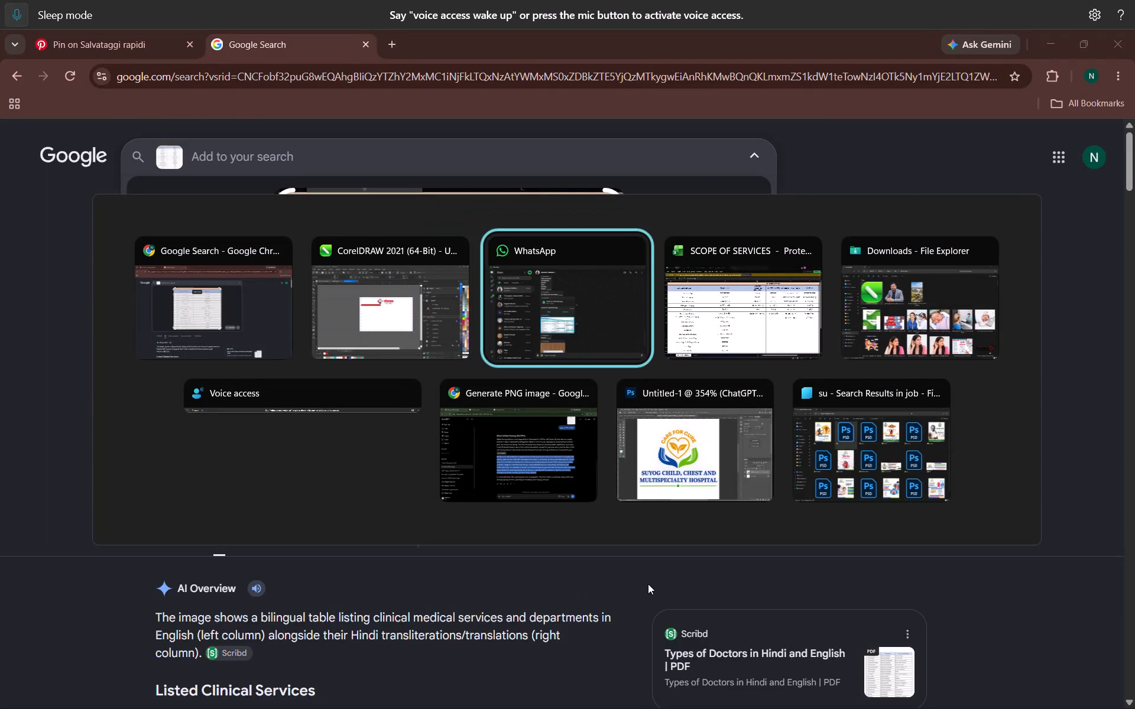
Switch to the SCOPE OF SERVICES workbook in Excel and look across its diagnostic, laboratory and support services columns.
key("alt+Tab")
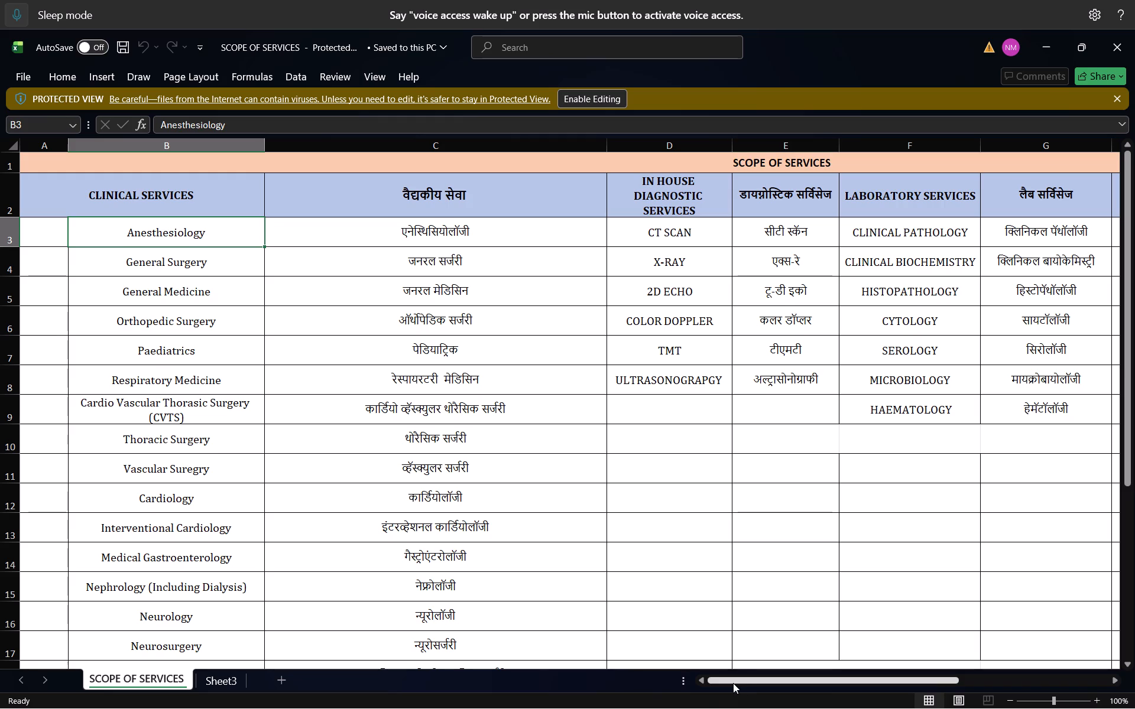
left_click_drag(733, 683, 782, 694)
left_click_drag(784, 694, 816, 700)
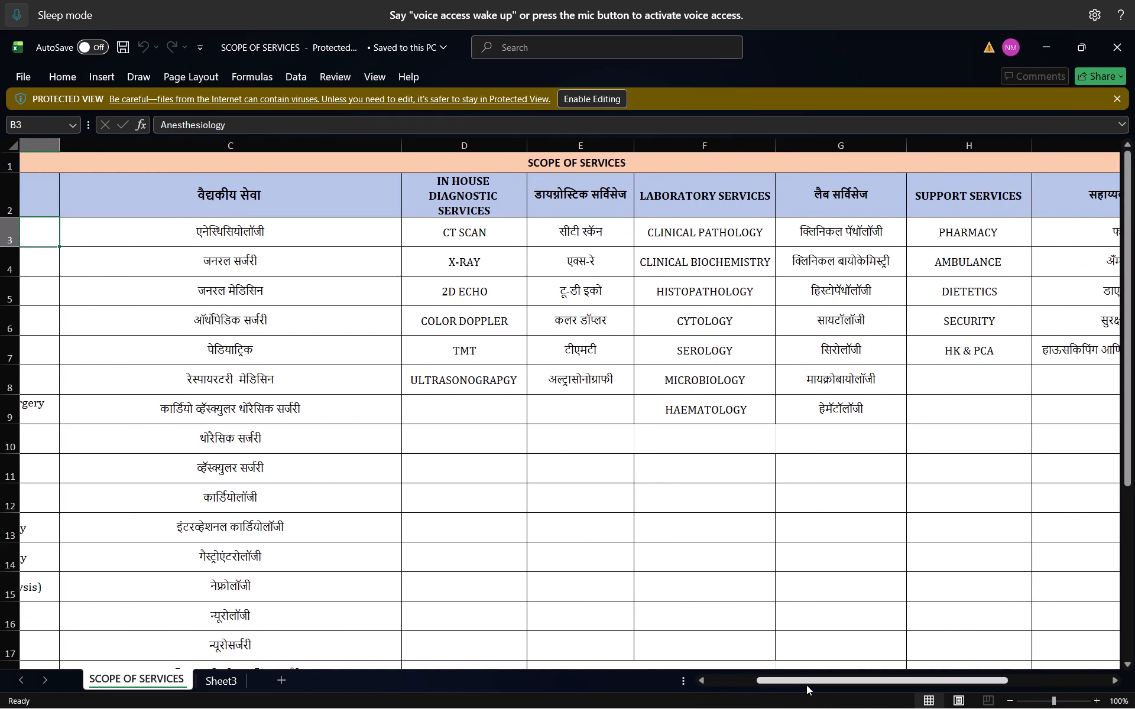
Examine the service columns in the SCOPE OF SERVICES workbook, then return to the CorelDRAW layout.
left_click_drag(795, 681, 723, 682)
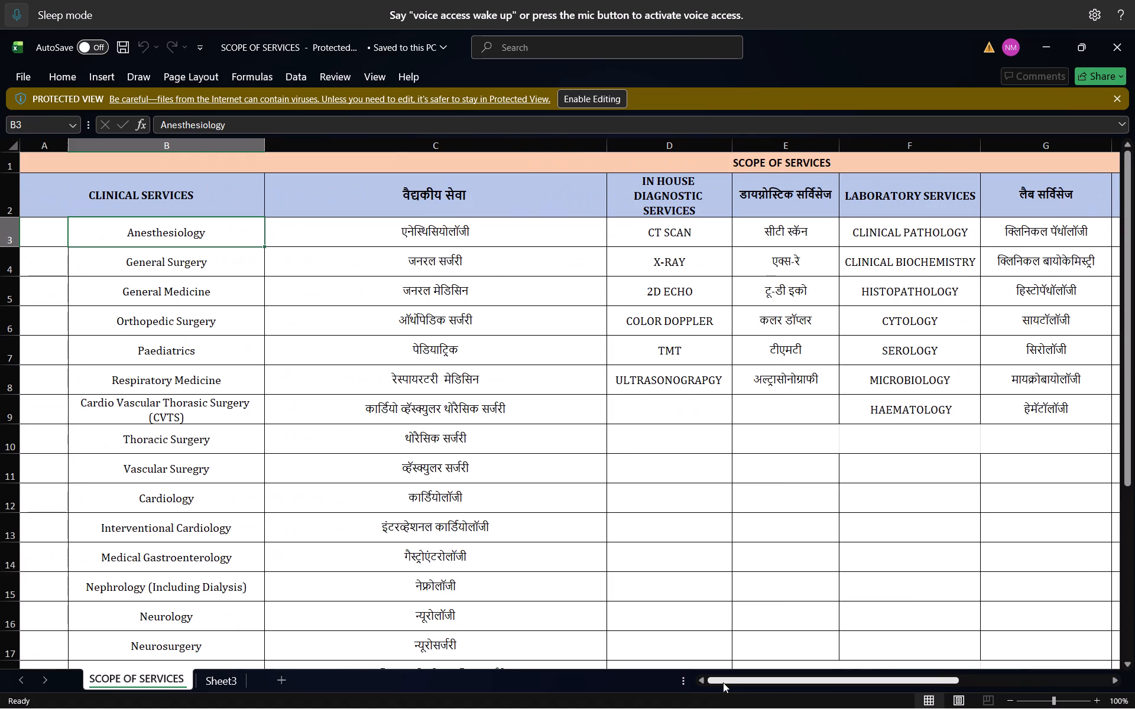
left_click_drag(723, 682, 810, 688)
key("alt+Tab")
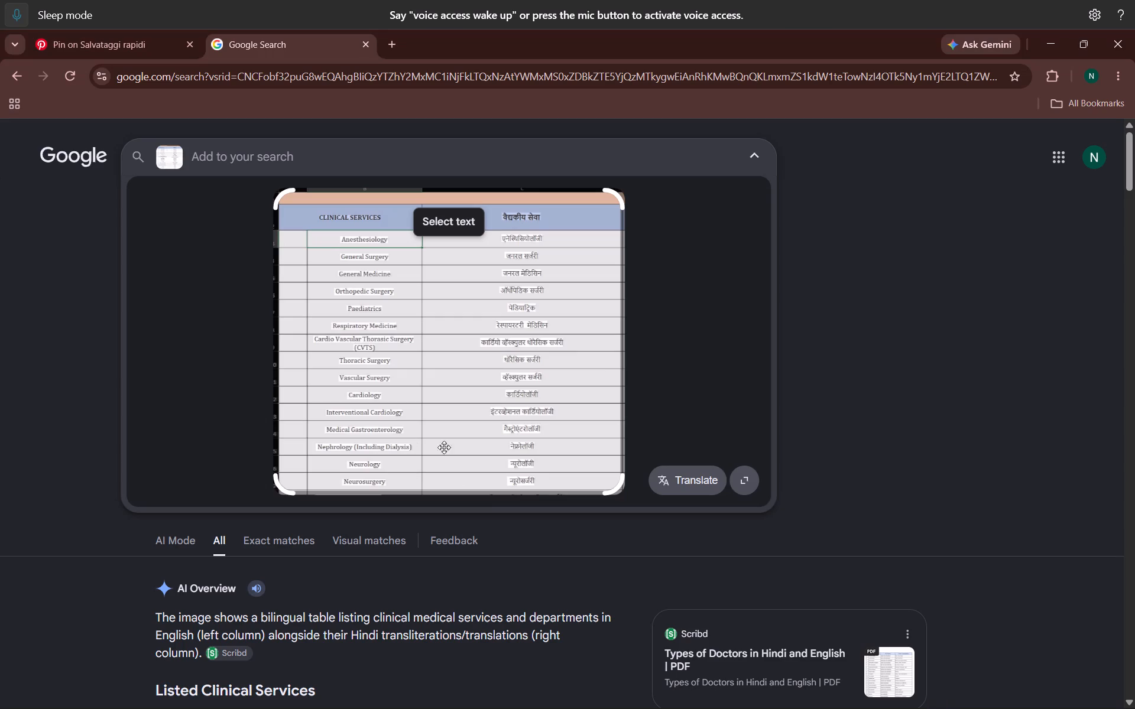
key("alt+Tab")
key("alt+Tab")
key("alt+Tab")
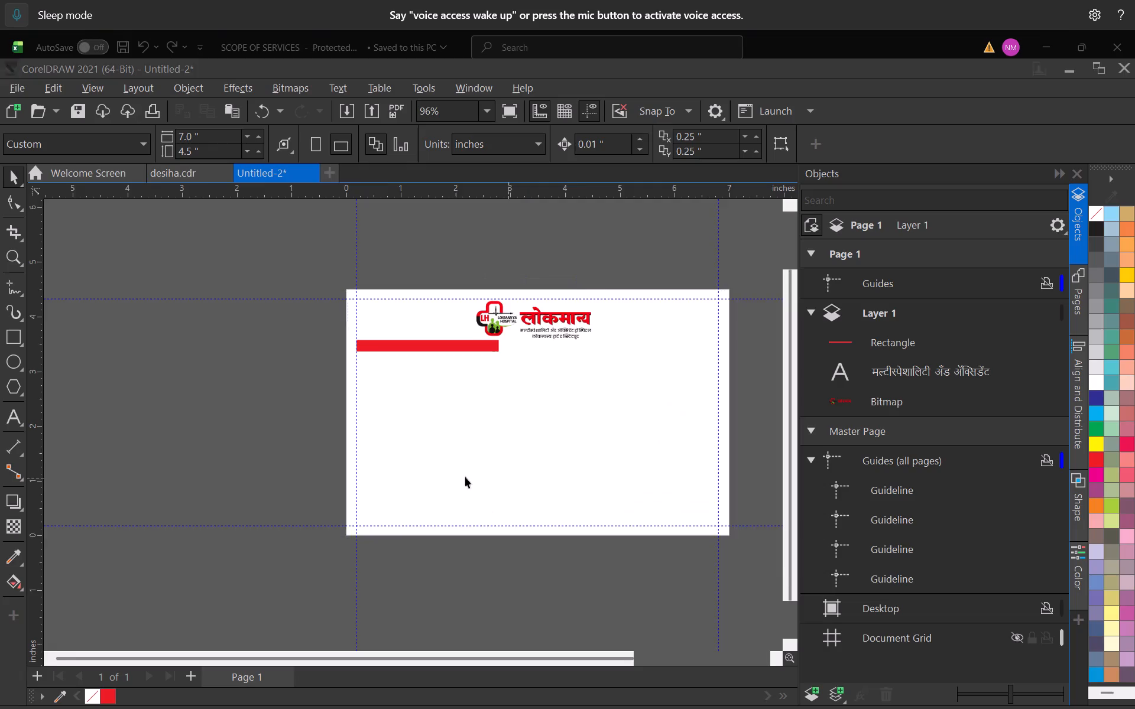
Move the red bar below the logo straight down to a Y position of about 3.227 inches.
scroll(417, 441, "up", 1)
scroll(417, 440, "down", 1)
scroll(417, 437, "up", 1)
scroll(536, 380, "up", 1)
middle_click_drag(536, 379, 423, 420)
scroll(417, 408, "up", 2)
left_click(337, 359)
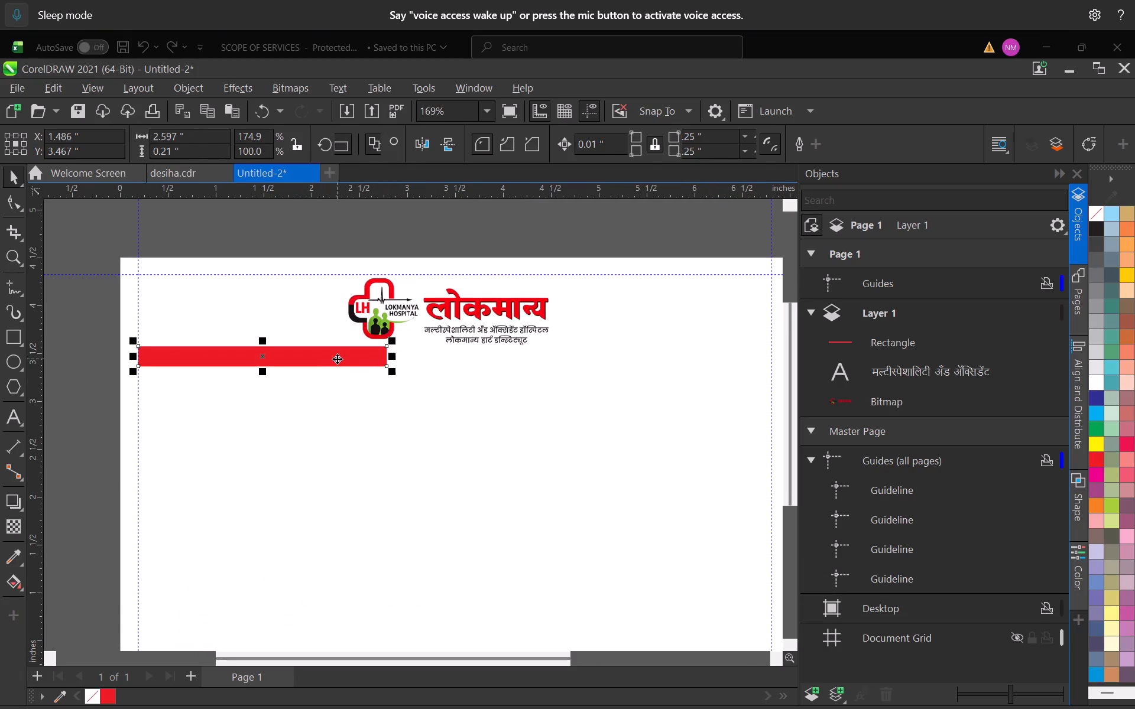
key("Down")
key("Down")
key("Down")
key("Down")
key("Down")
key("Down")
key("Down")
key("Down")
key("Down")
key("Down")
key("Down")
key("Down")
key("Down")
key("Down")
key("Down")
key("Down")
key("Down")
key("Down")
key("Down")
key("Down")
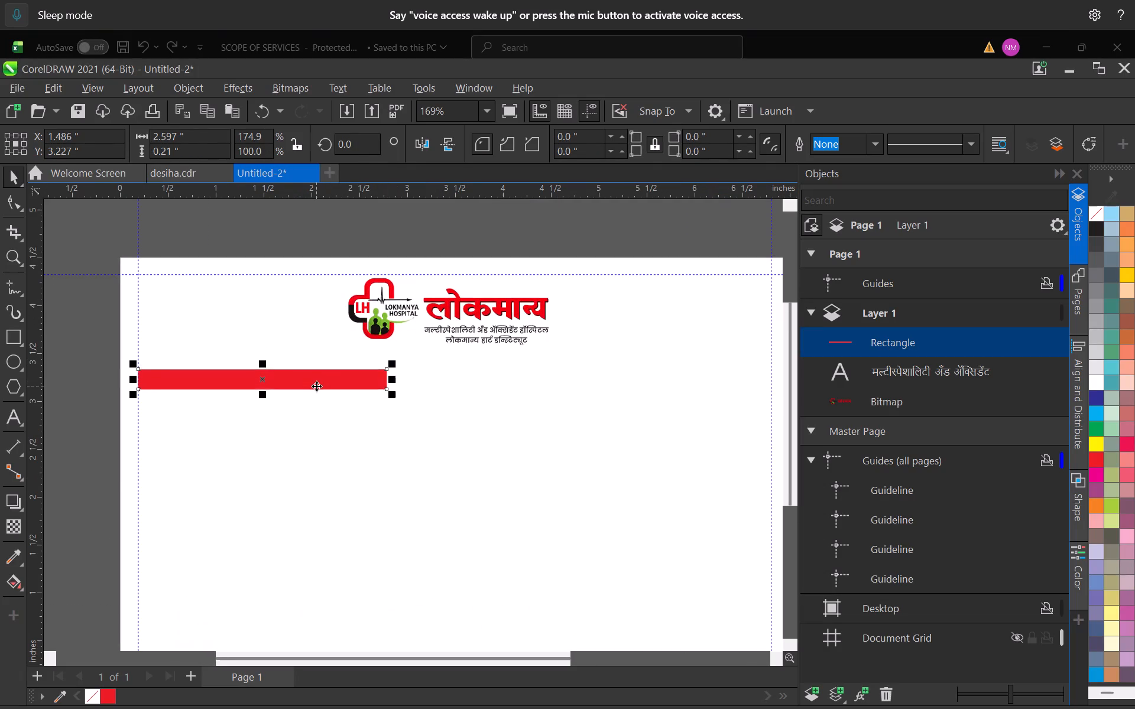
Duplicate the red bar beside the original at the same height and narrow the copy to about 1.96 inches wide.
scroll(316, 386, "down", 2)
left_click_drag(314, 383, 526, 390)
right_click(526, 390, "shift")
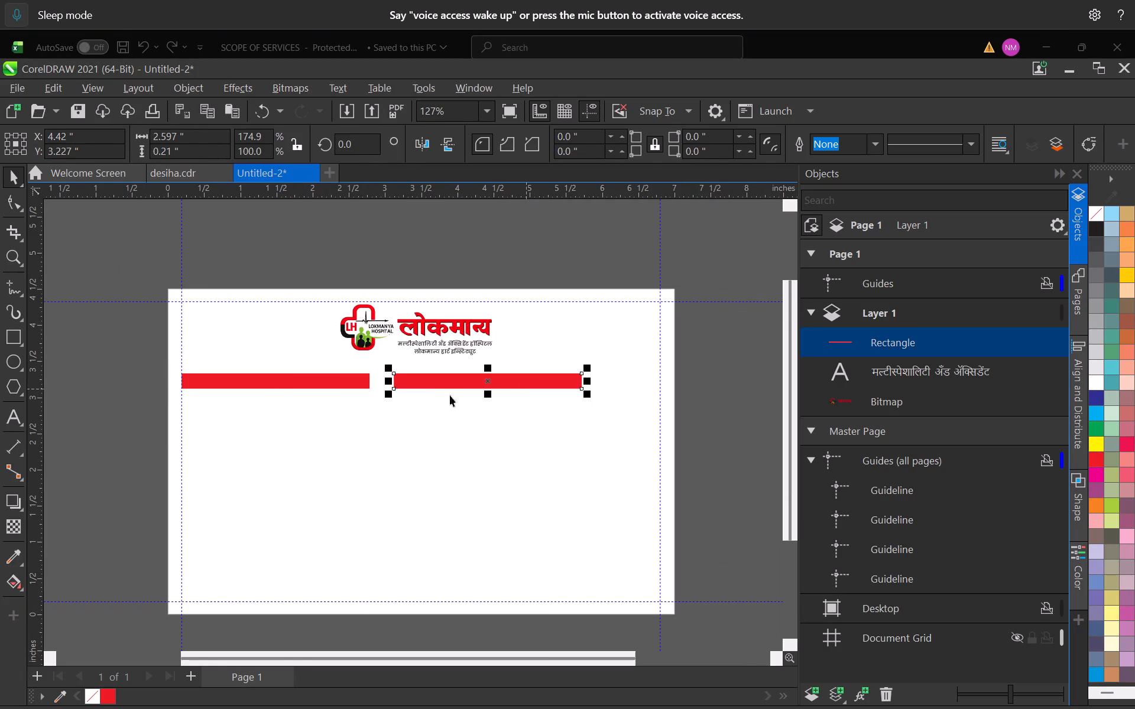
scroll(544, 399, "up", 1)
left_click_drag(594, 378, 540, 388)
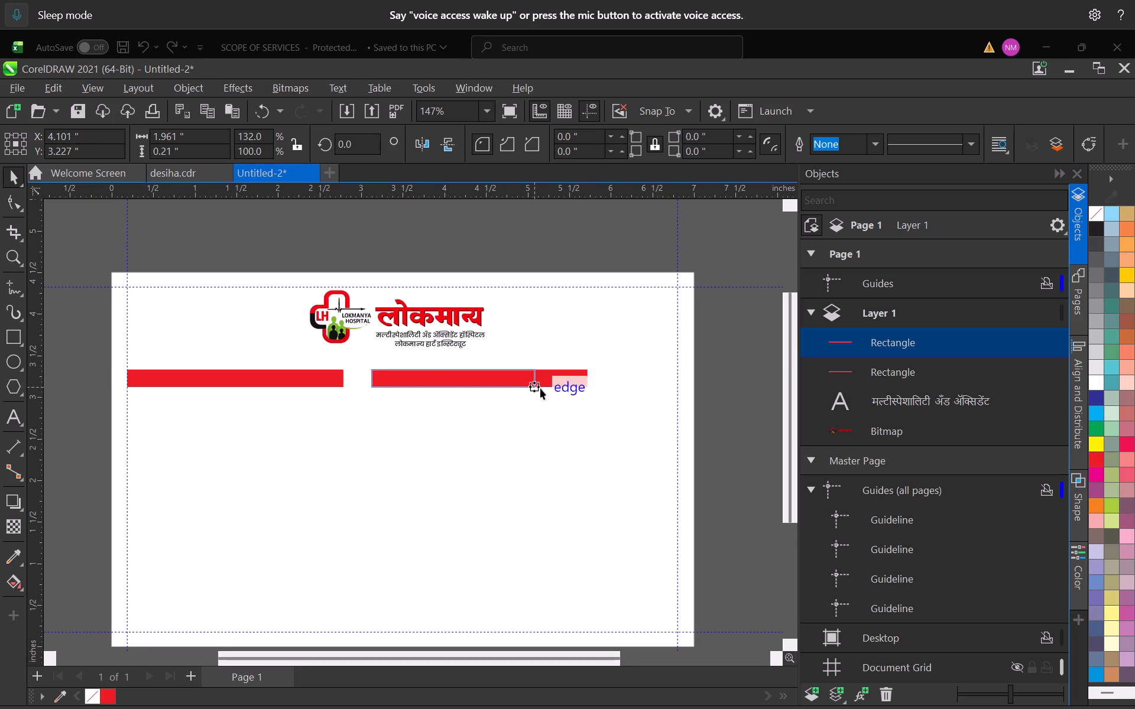
left_click(516, 428)
Switch to the SCOPE OF SERVICES workbook and review all service columns, from CLINICAL SERVICES through LIMITATIONS, for the layout.
key("alt+Tab")
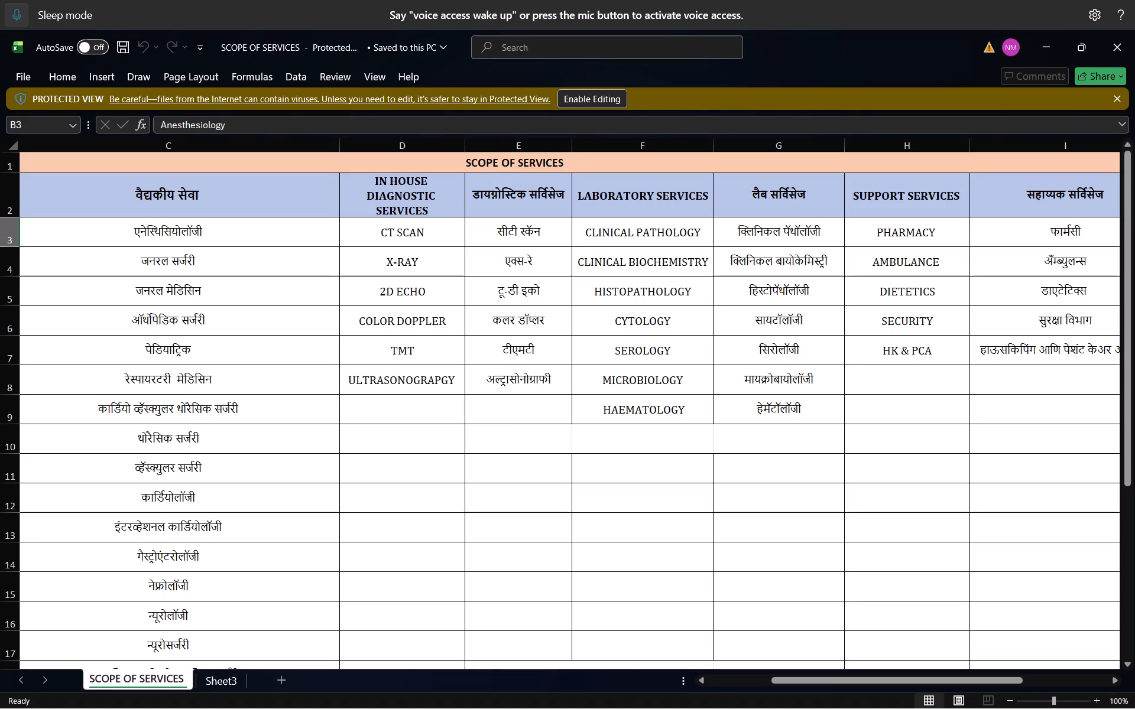
scroll(467, 320, "down", 1)
scroll(466, 321, "up", 2)
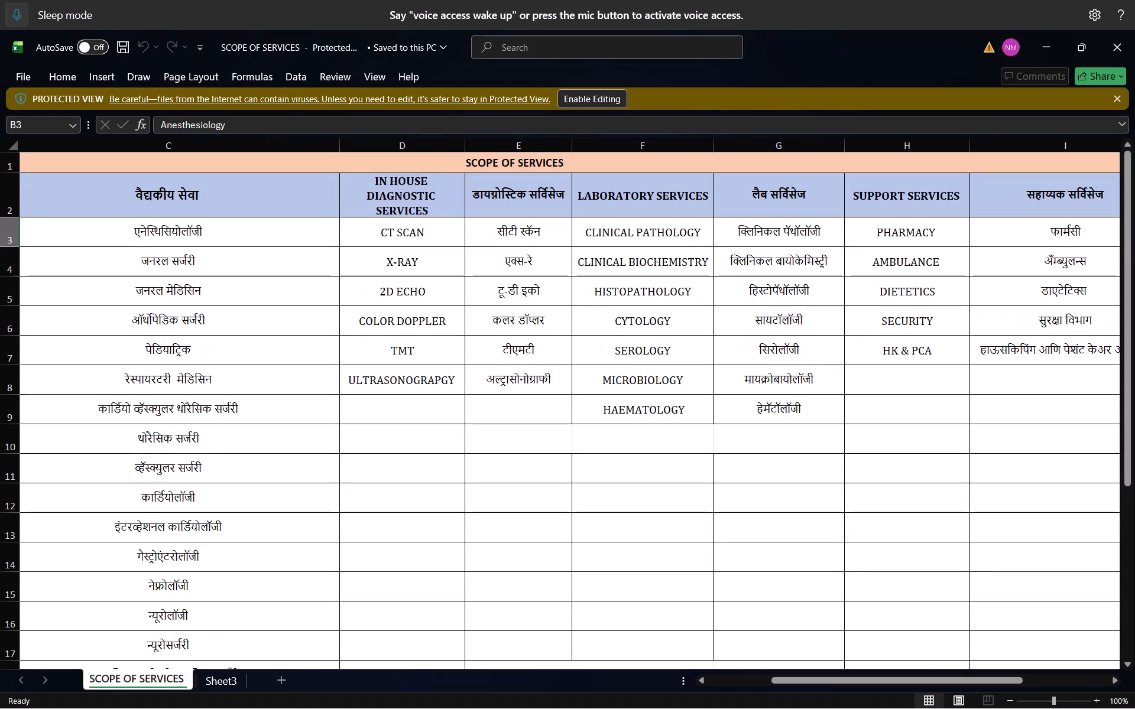
scroll(470, 320, "up", 1)
key("alt+Tab")
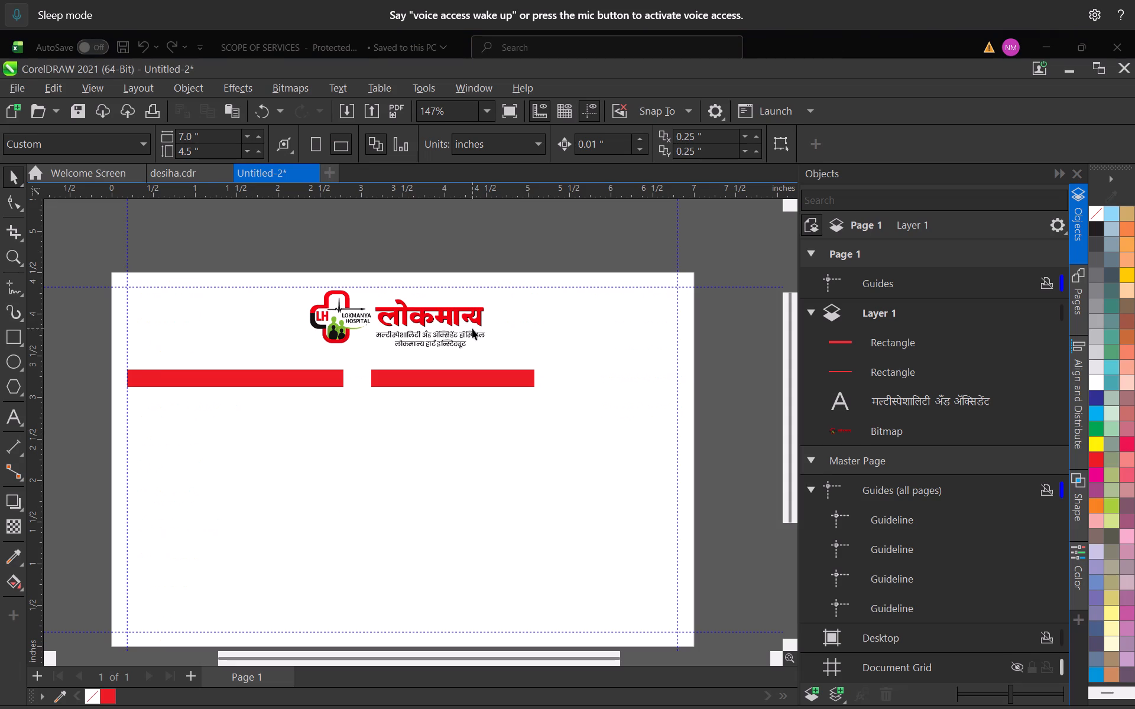
scroll(472, 340, "down", 2)
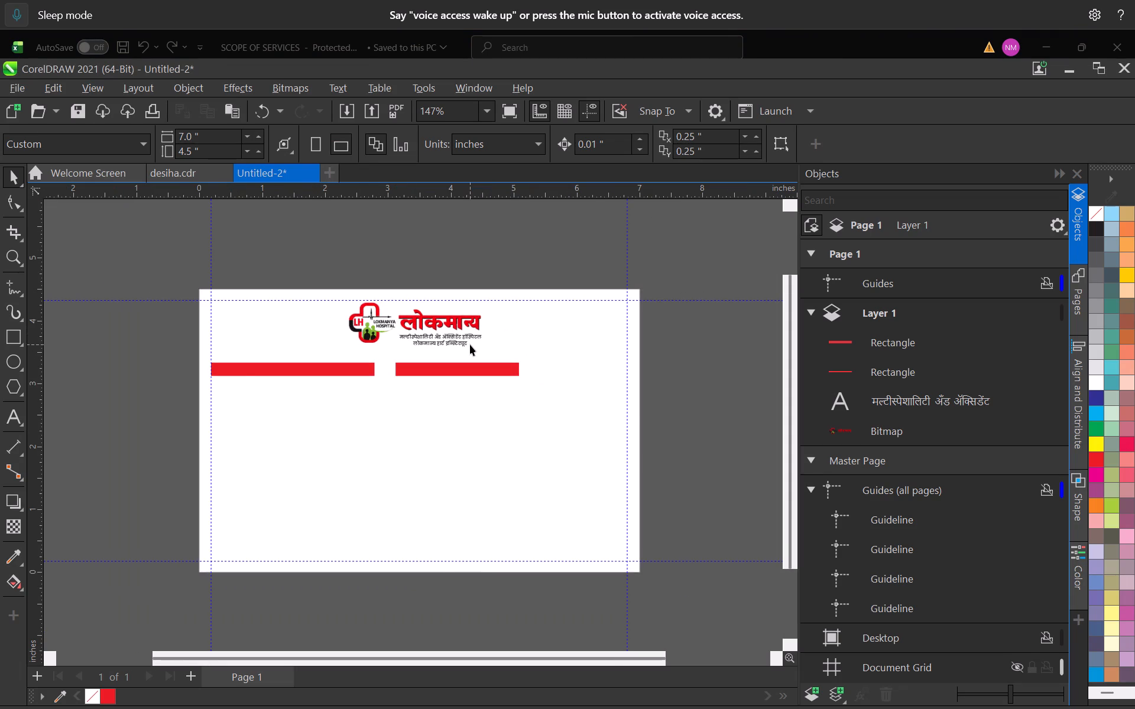
key("alt+Tab")
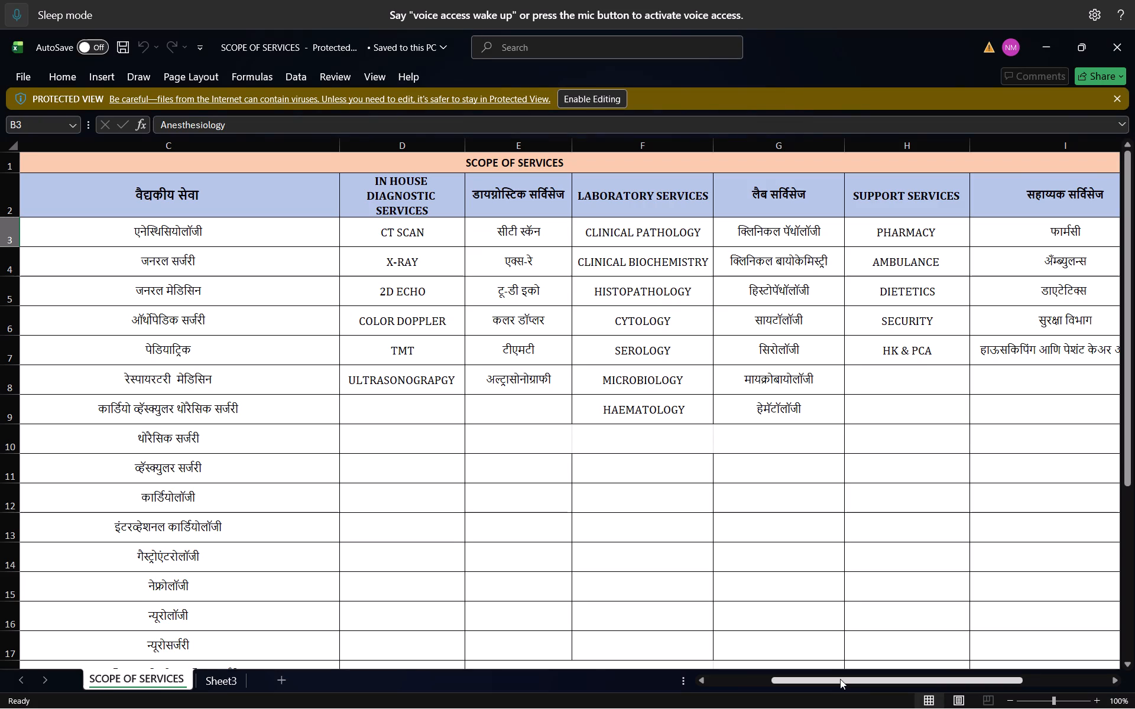
left_click_drag(840, 679, 949, 692)
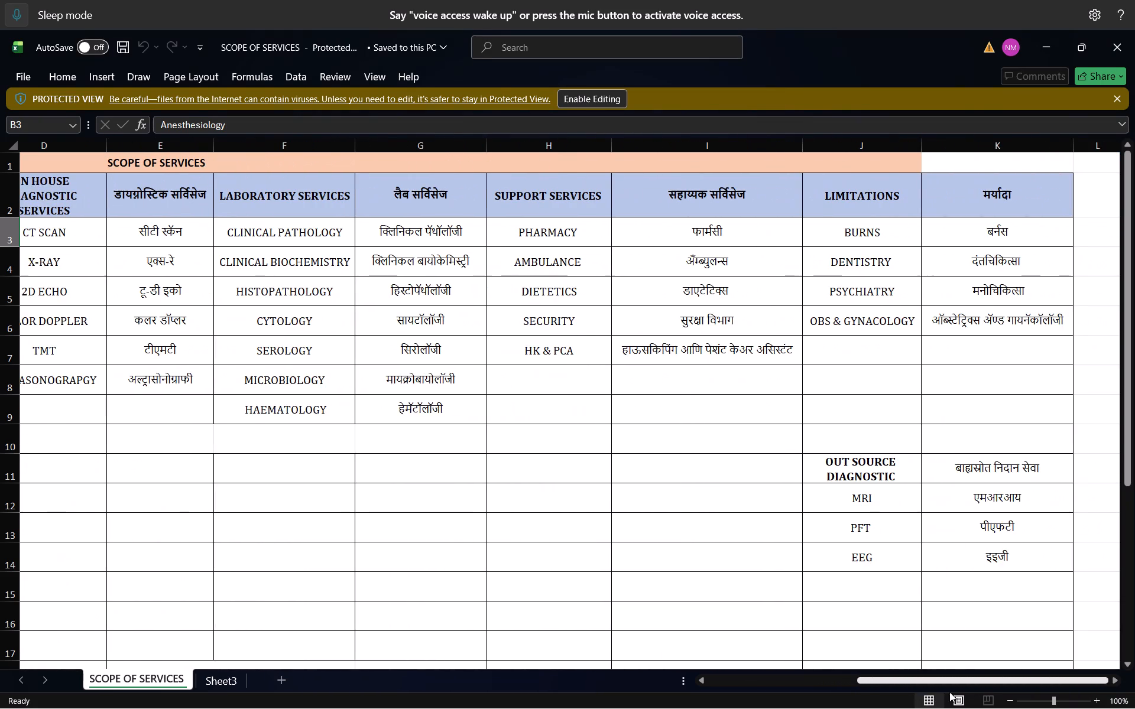
left_click_drag(949, 692, 530, 679)
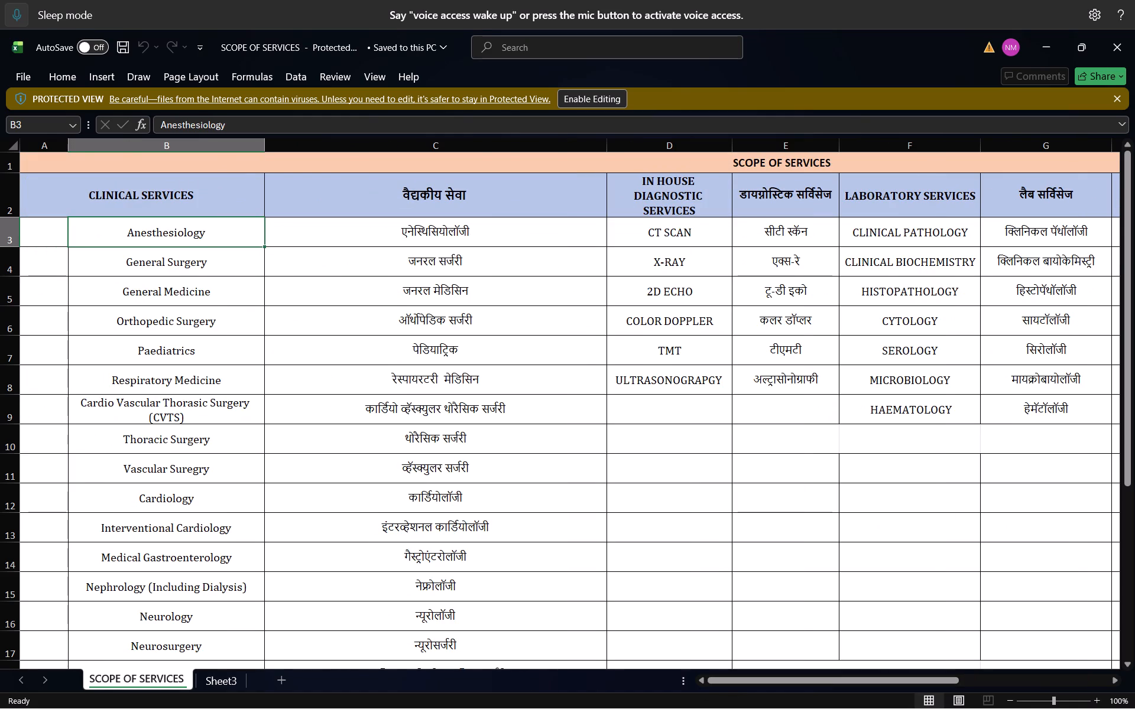
Switch to the Google image search in Chrome and copy the CLINICAL SERVICES heading text from the table image.
key("alt+Tab")
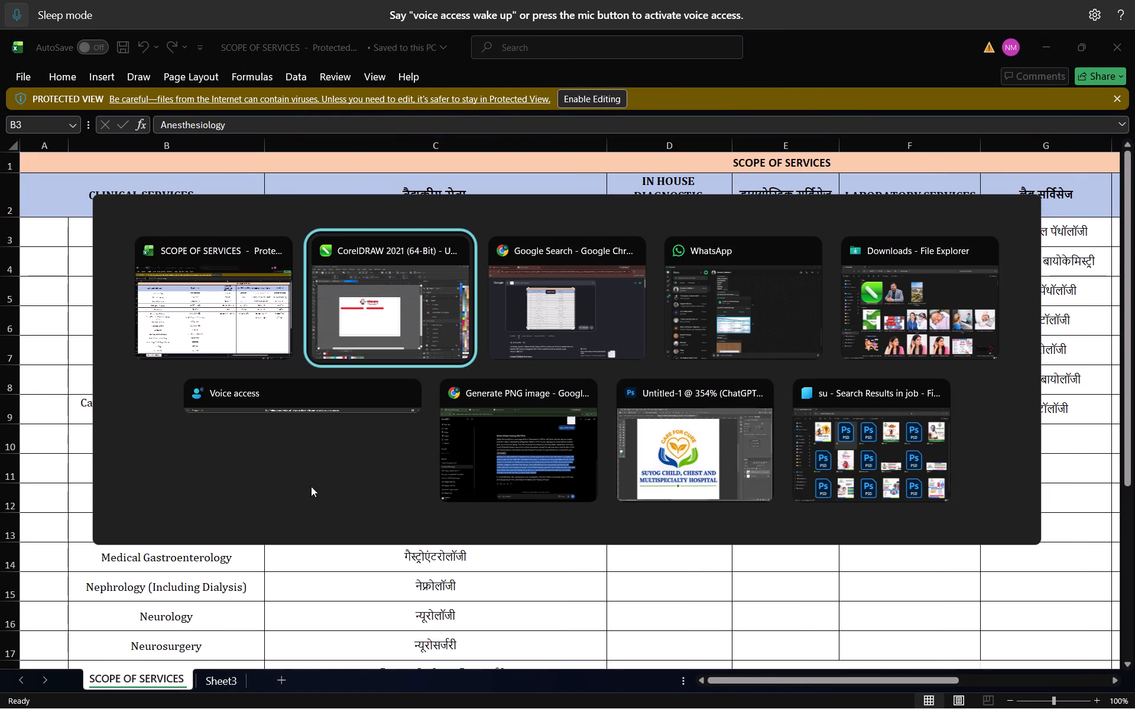
key("alt+Tab")
double_click(336, 219)
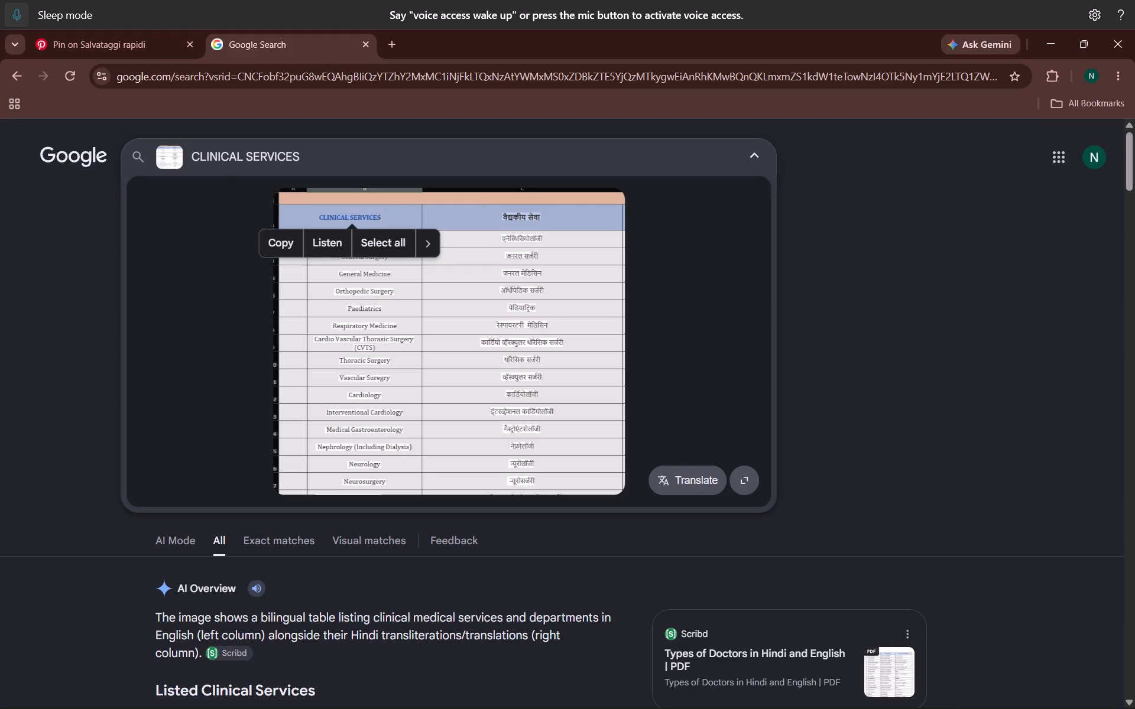
left_click(286, 243)
Back in CorelDRAW, paste CLINICAL SERVICES as a text object on the wider red bar and fill it white.
key("alt+Tab")
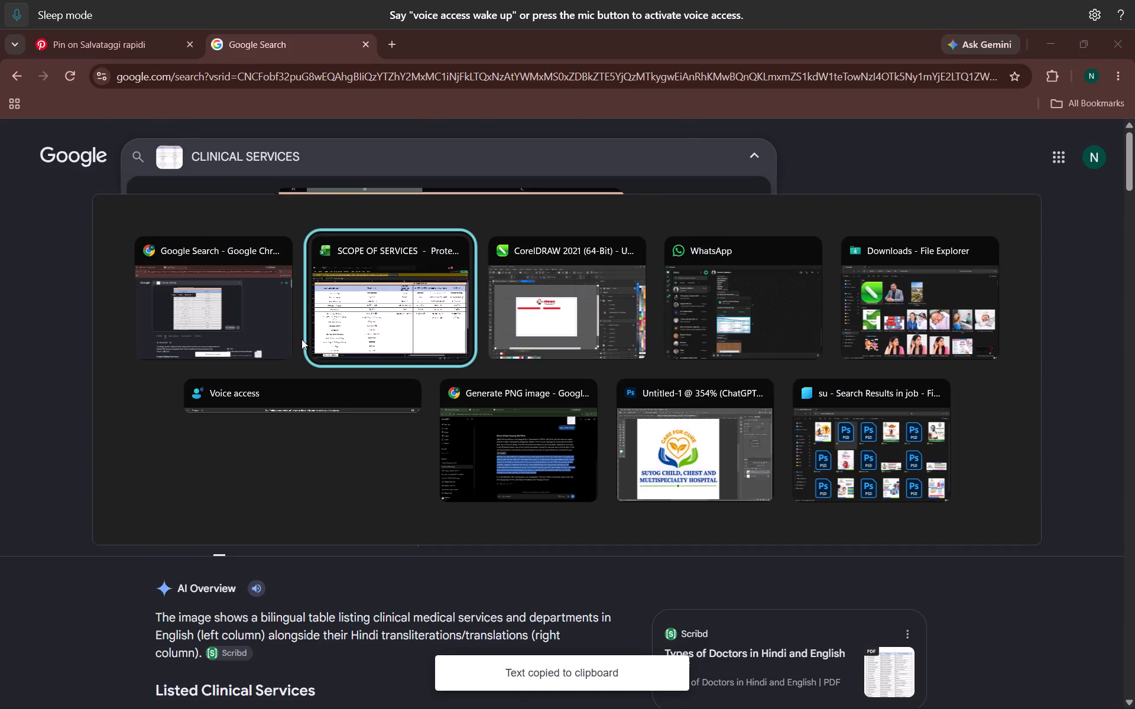
key("alt+Tab")
scroll(211, 336, "up", 8)
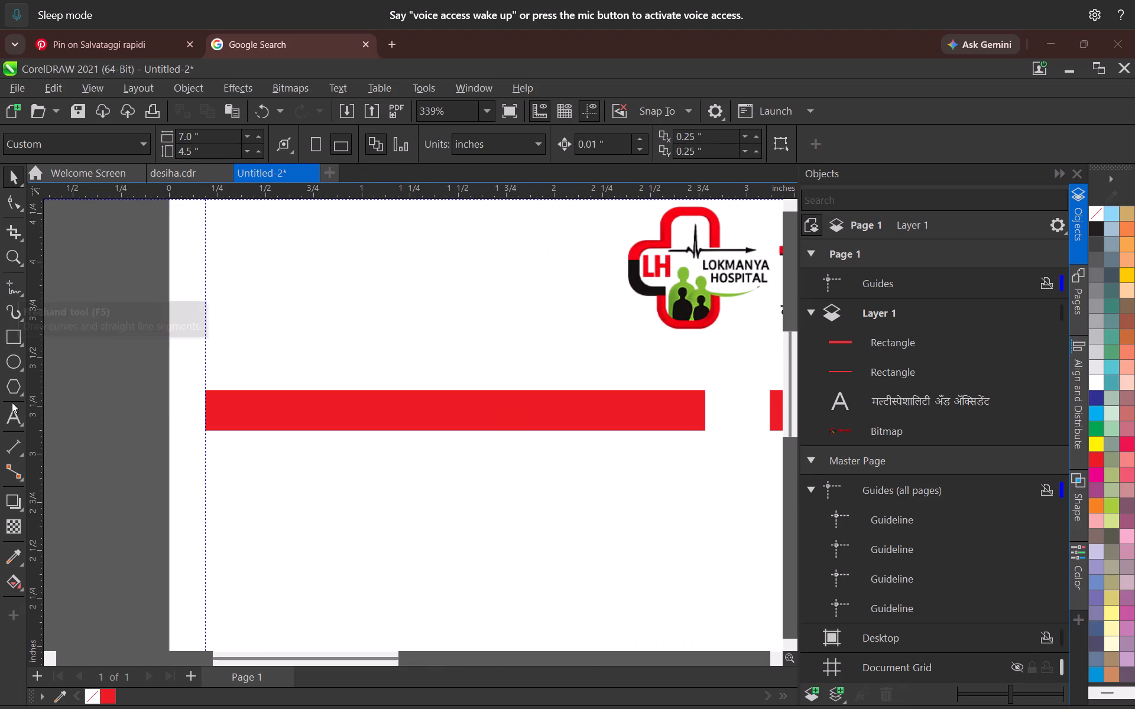
left_click(15, 417)
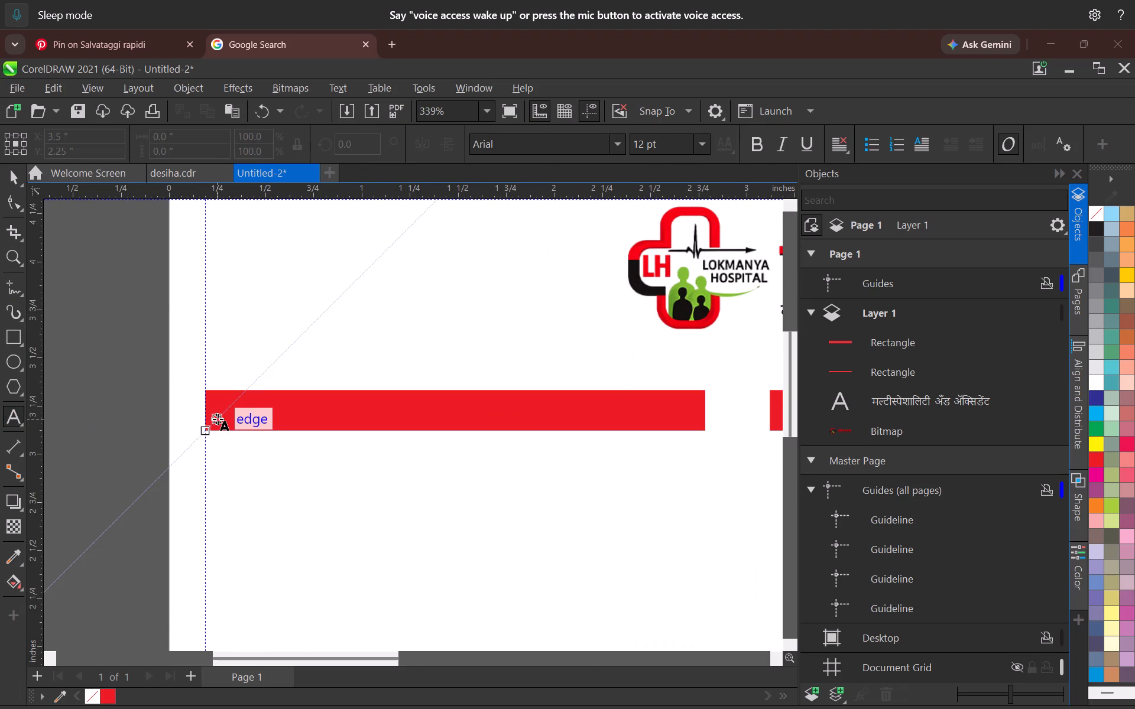
left_click(225, 423)
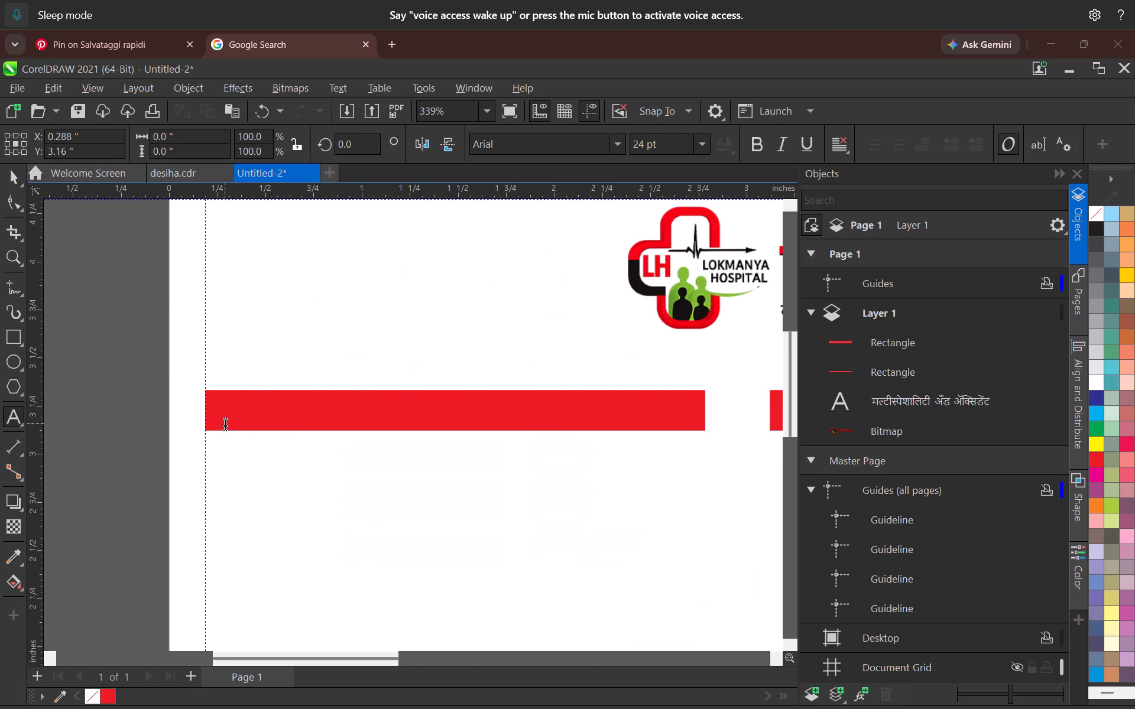
key("ctrl+v")
left_click(9, 185)
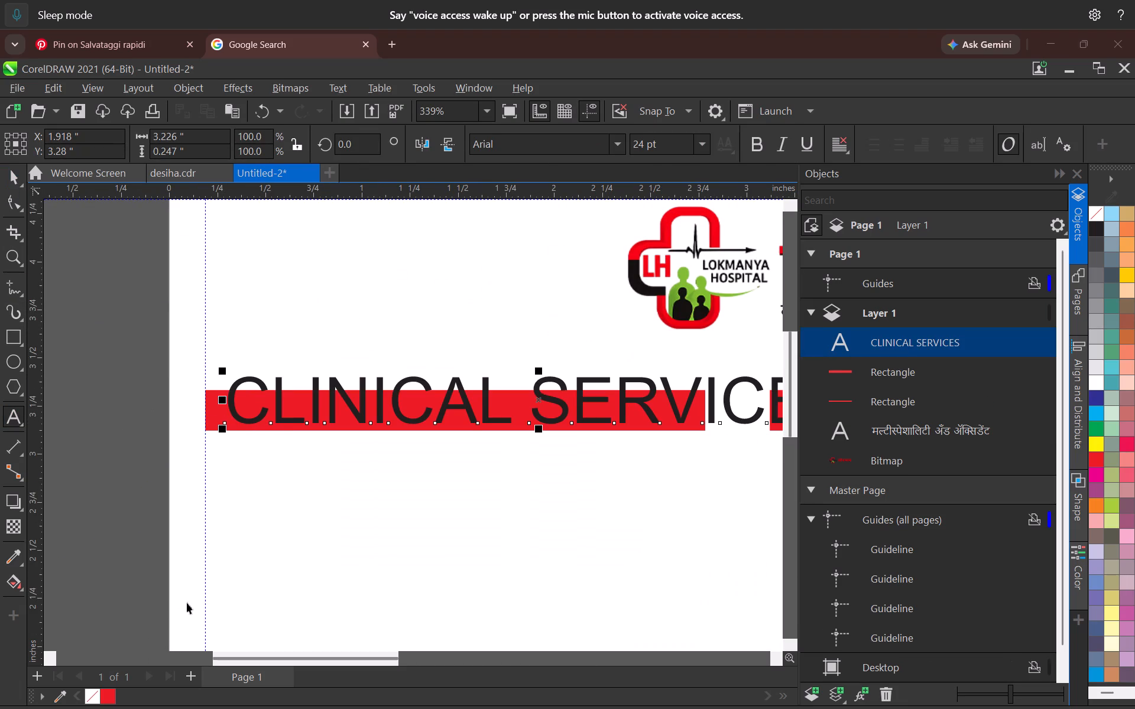
left_click(1097, 385)
Scale the CLINICAL SERVICES text down to about 8.4 pt and position it inside the left end of the red bar.
scroll(526, 401, "down", 3)
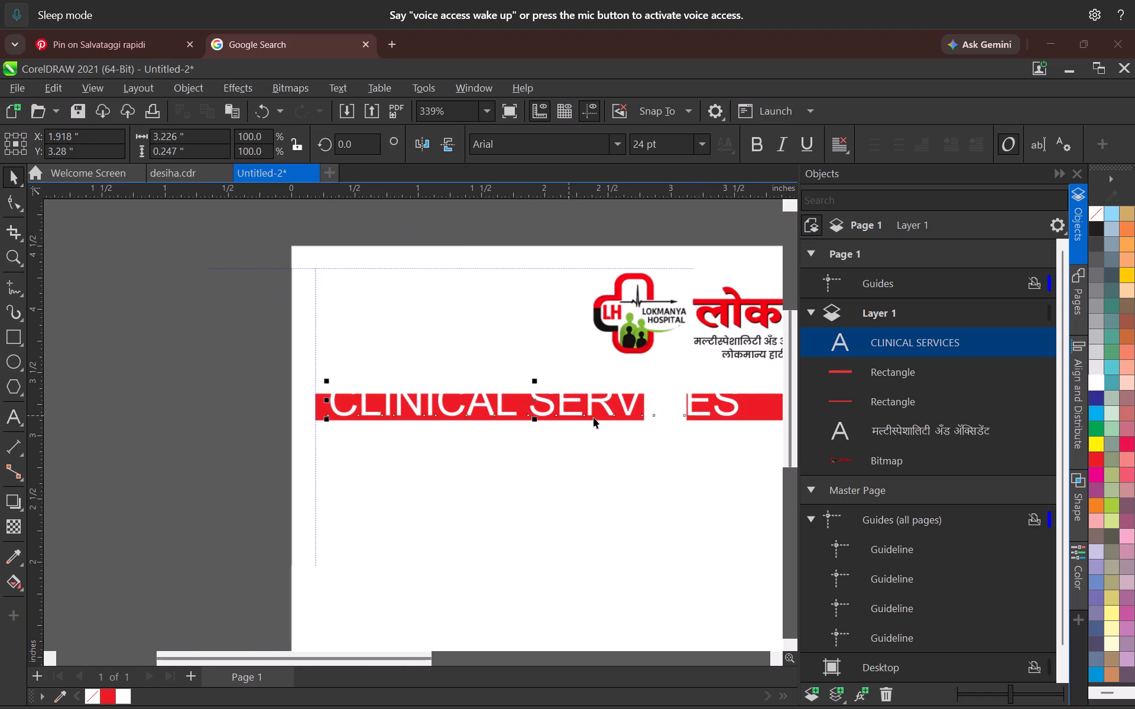
middle_click_drag(594, 417, 492, 414)
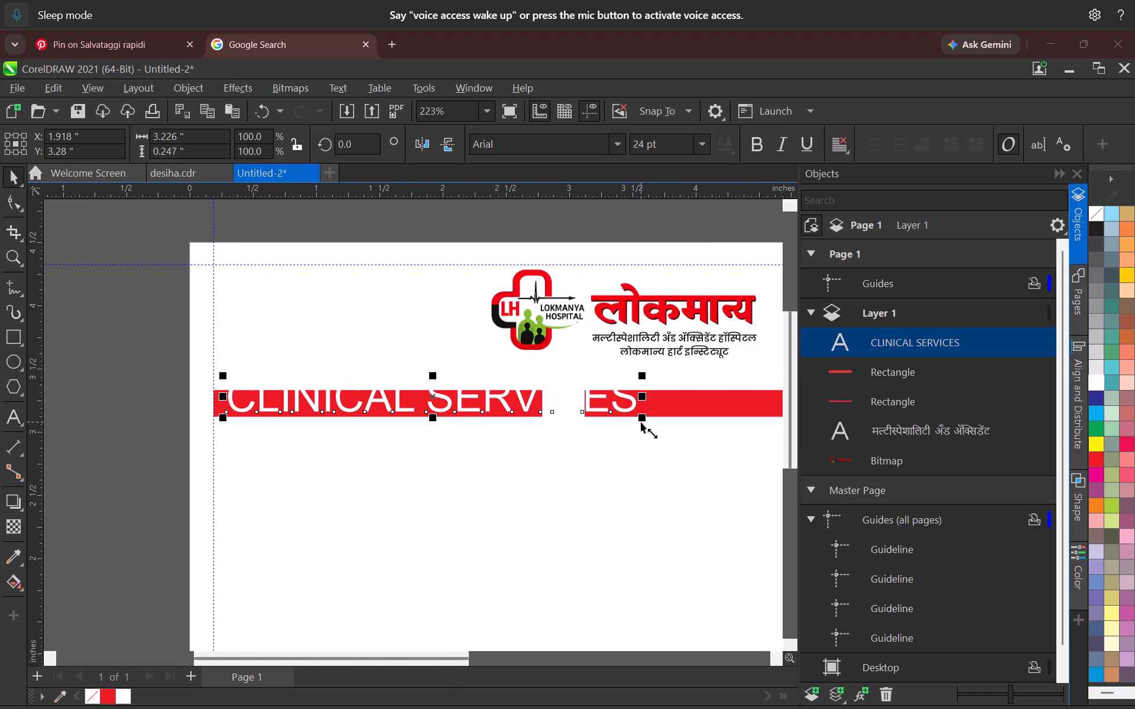
left_click_drag(641, 422, 414, 398)
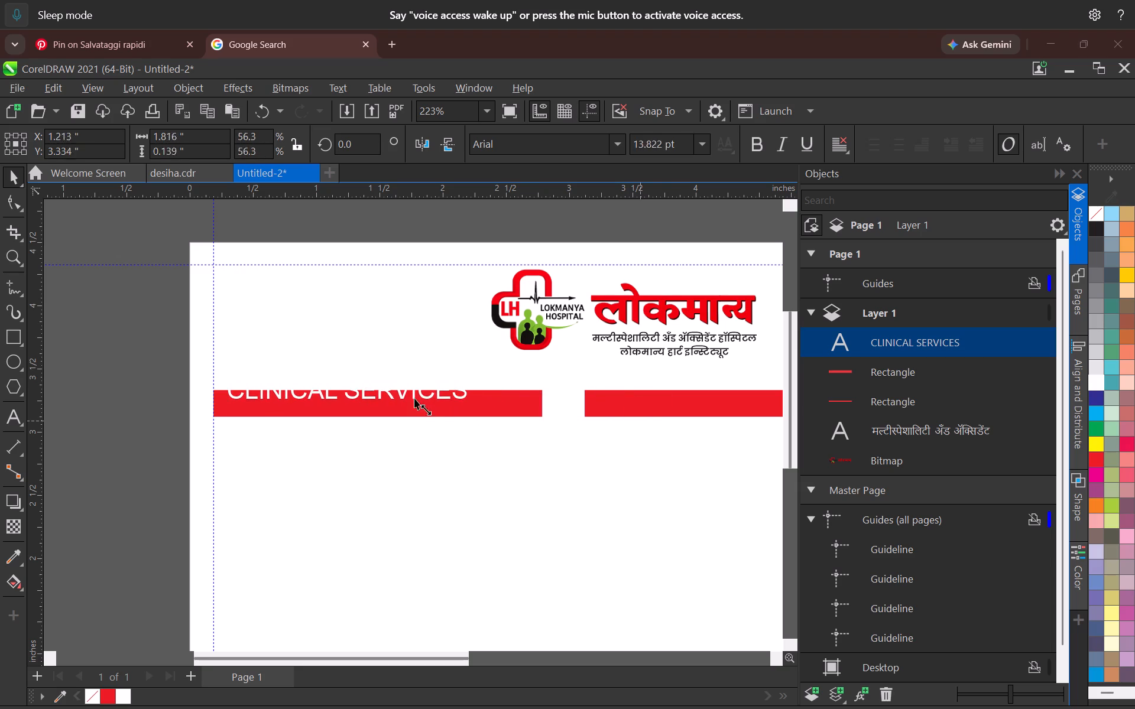
left_click_drag(414, 398, 438, 408)
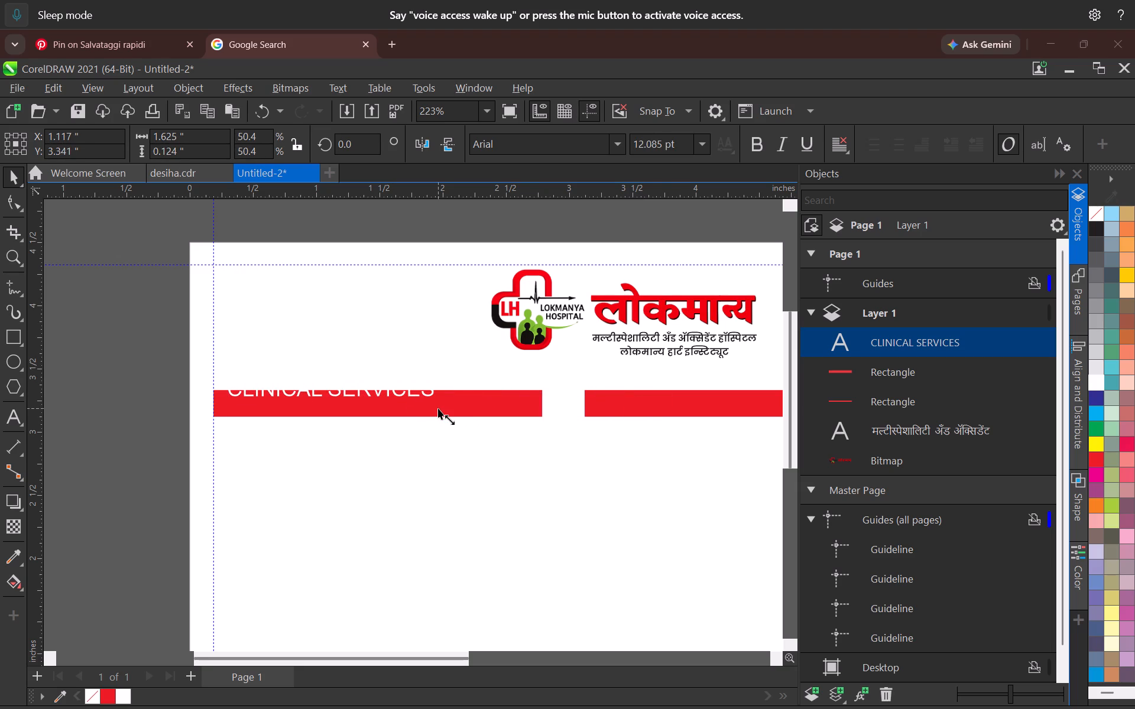
left_click_drag(438, 408, 437, 409)
scroll(325, 435, "up", 3)
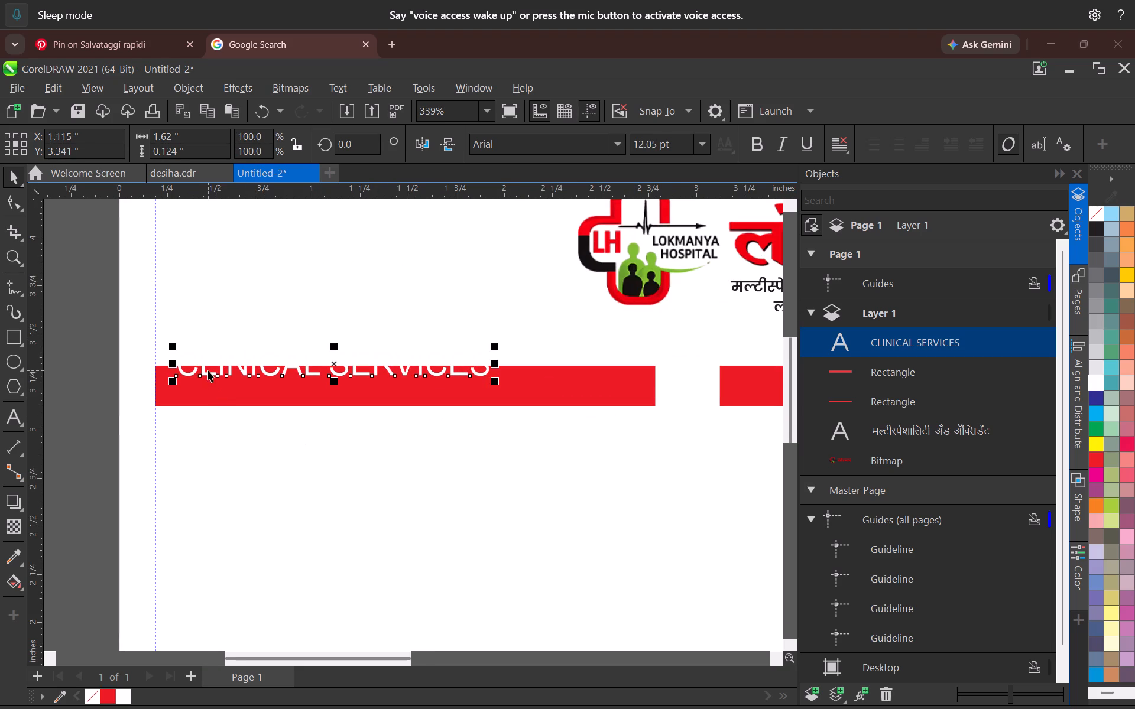
left_click_drag(202, 376, 194, 396)
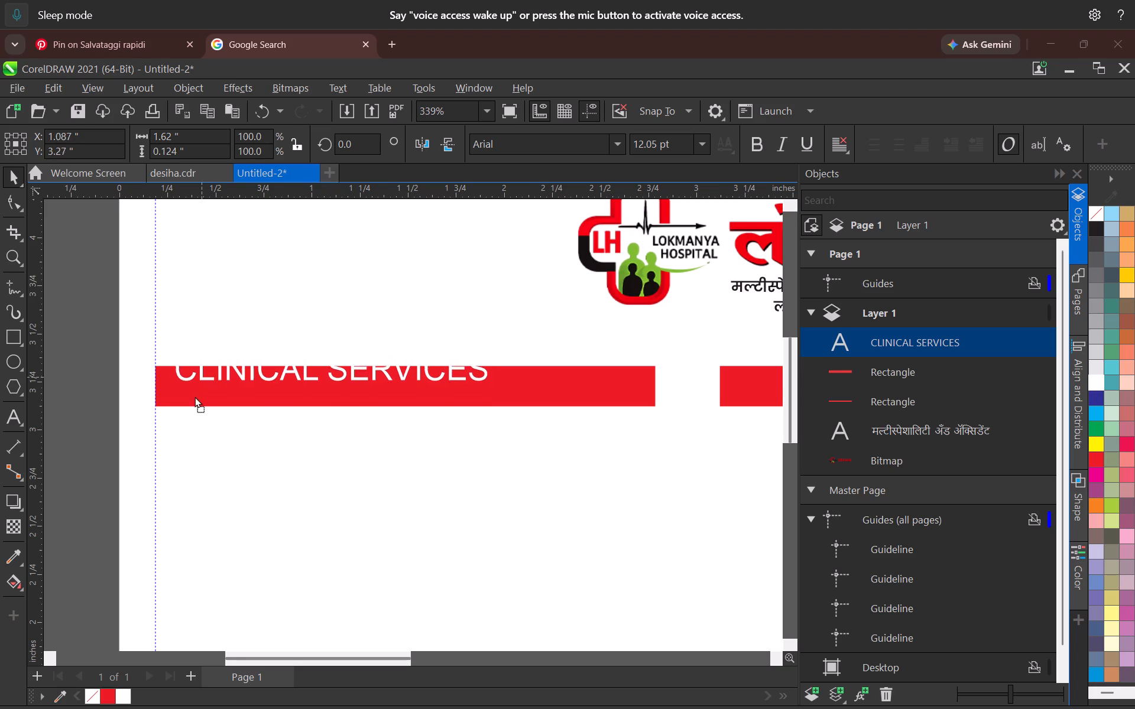
left_click_drag(194, 396, 192, 398)
left_click_drag(485, 403, 439, 398)
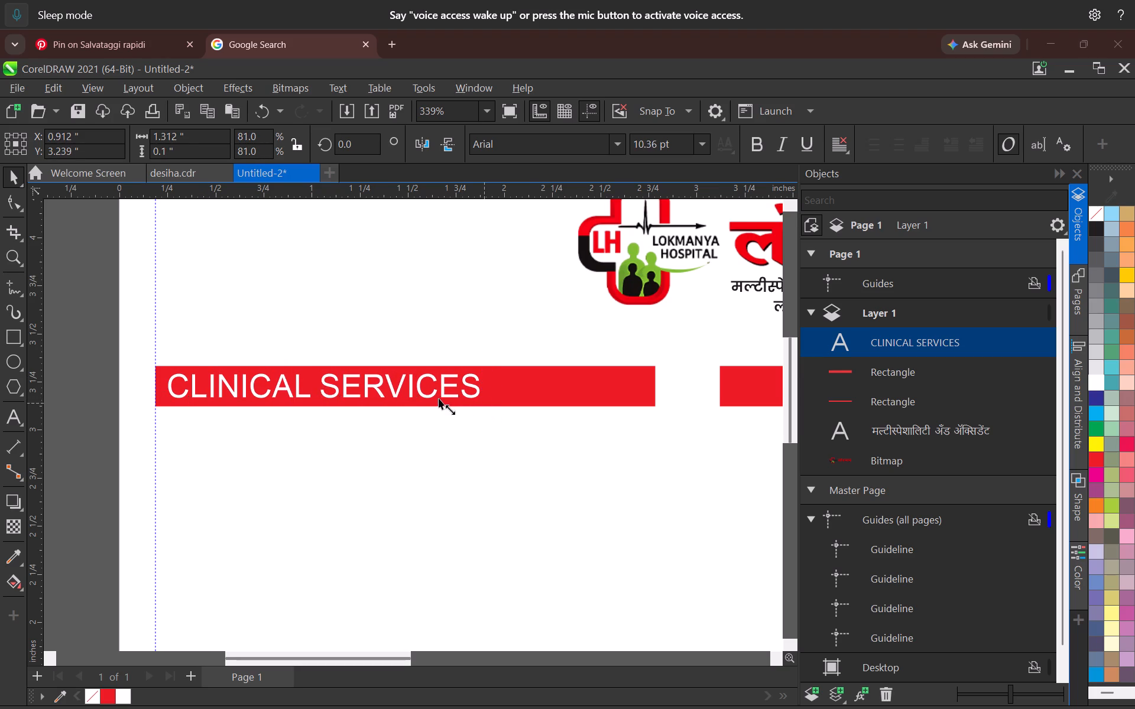
left_click_drag(439, 398, 392, 398)
scroll(292, 414, "up", 2)
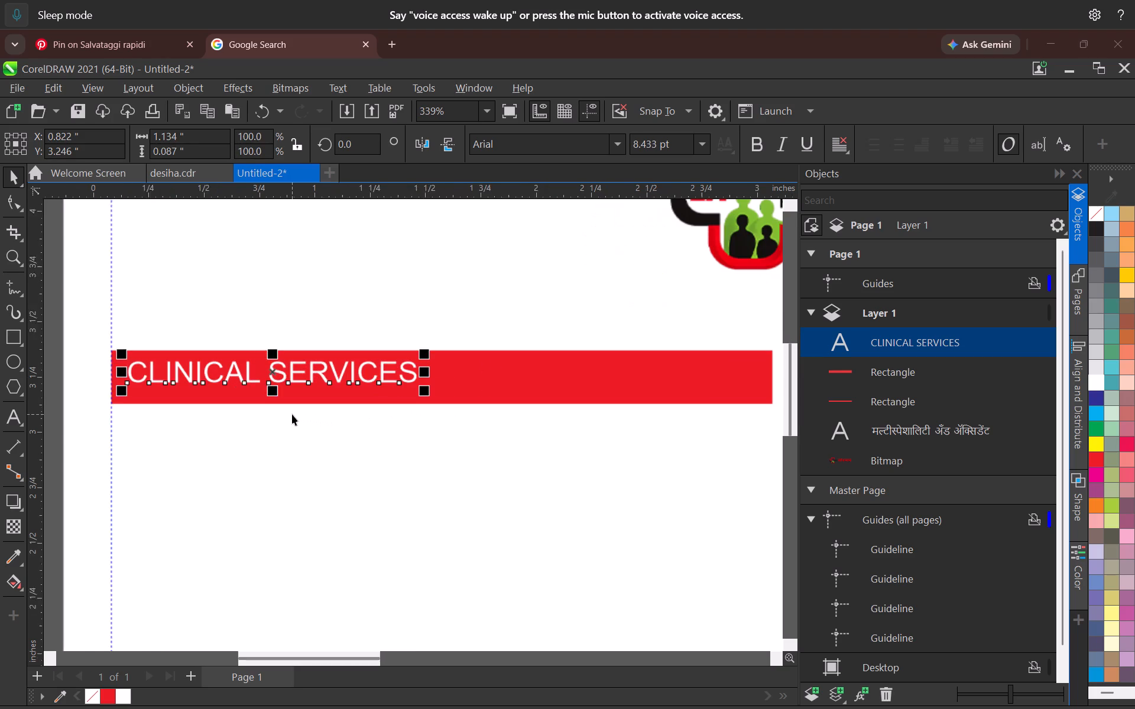
key("Down")
key("Down")
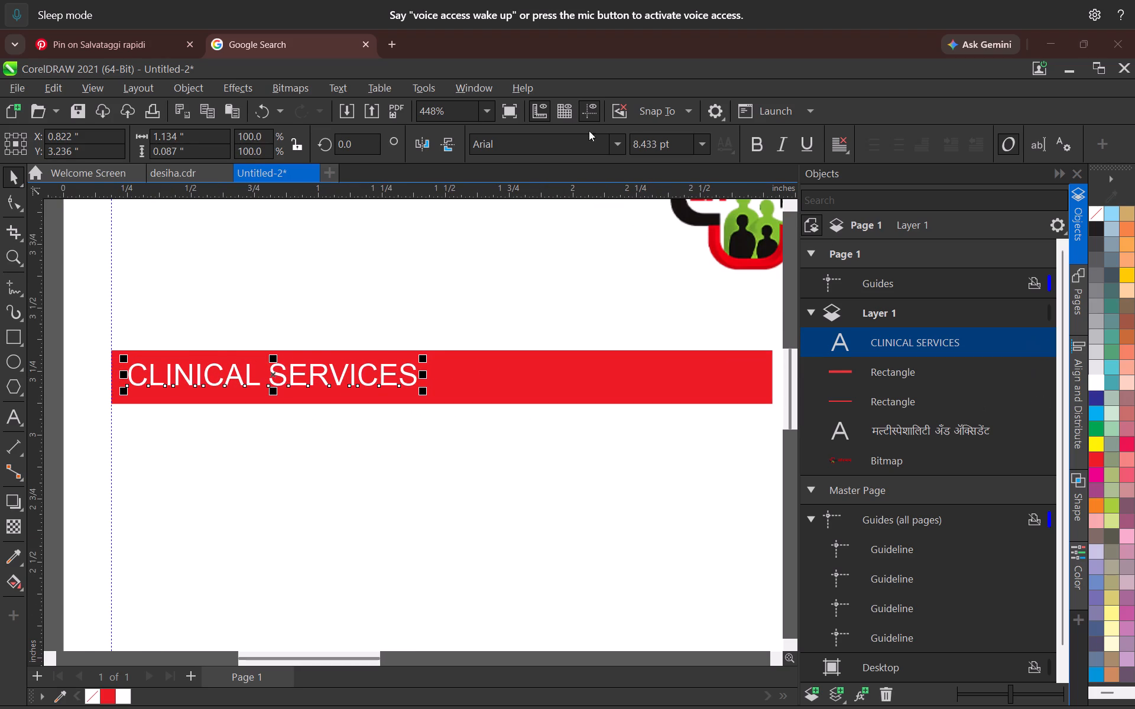
Set the CLINICAL SERVICES heading's font to Poppins SemiBold.
left_click(627, 144)
left_click(621, 141)
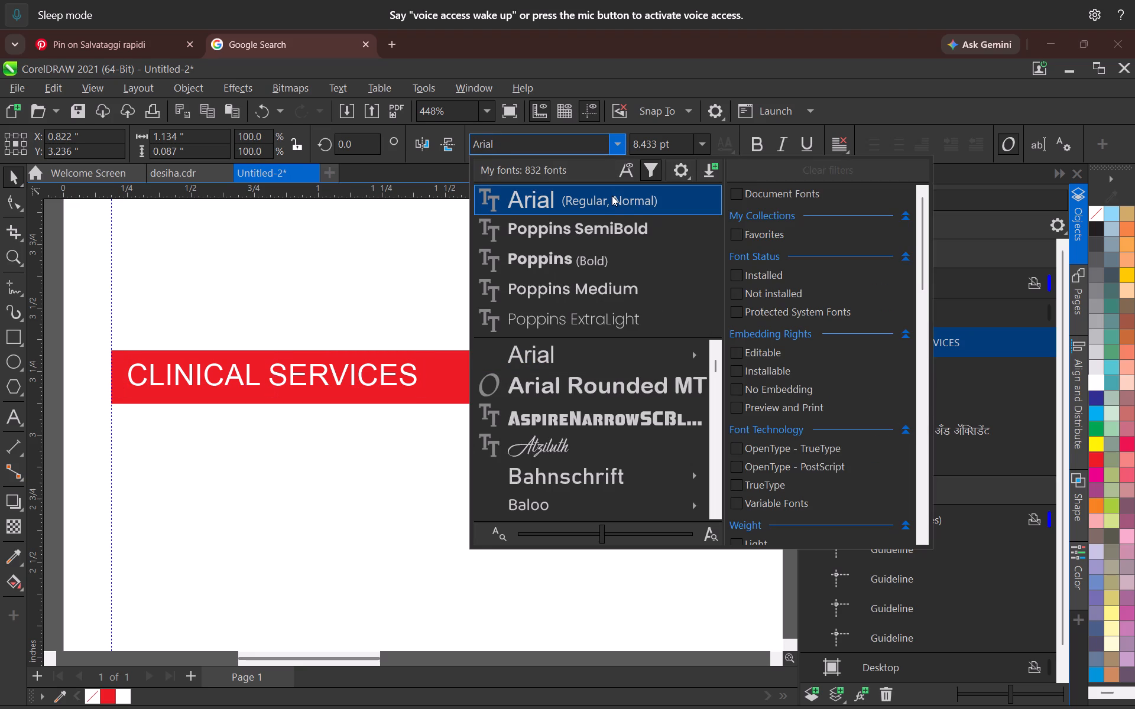
left_click(613, 220)
scroll(453, 379, "down", 4)
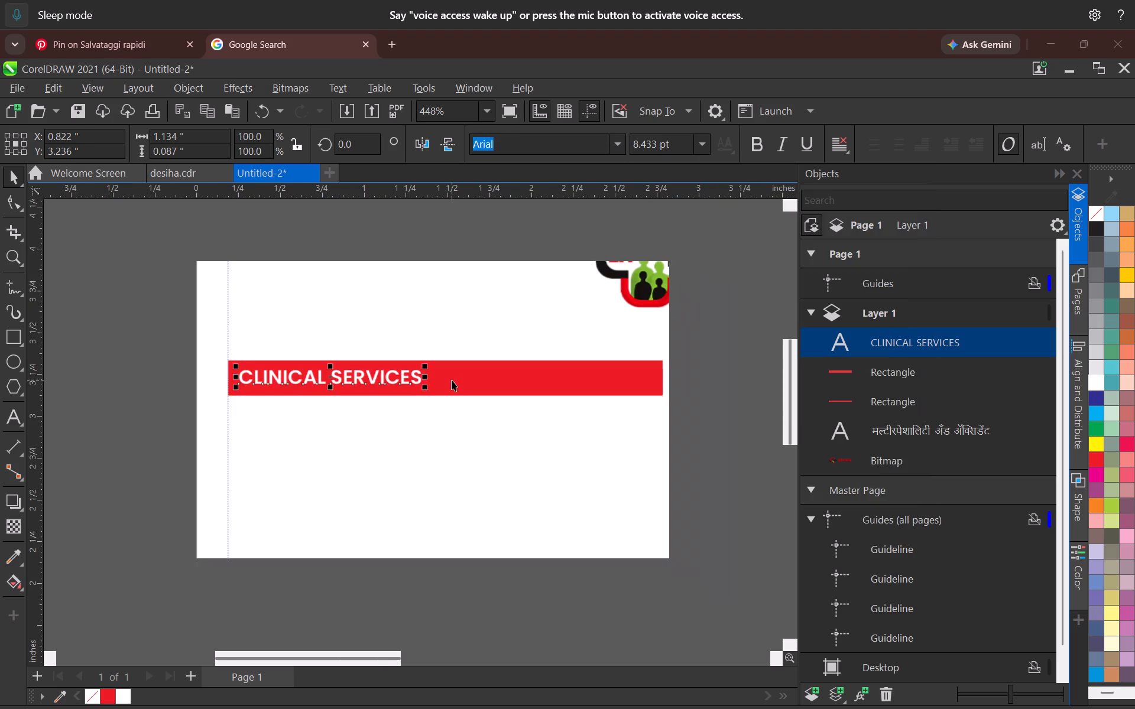
left_click(455, 469)
scroll(428, 423, "down", 5)
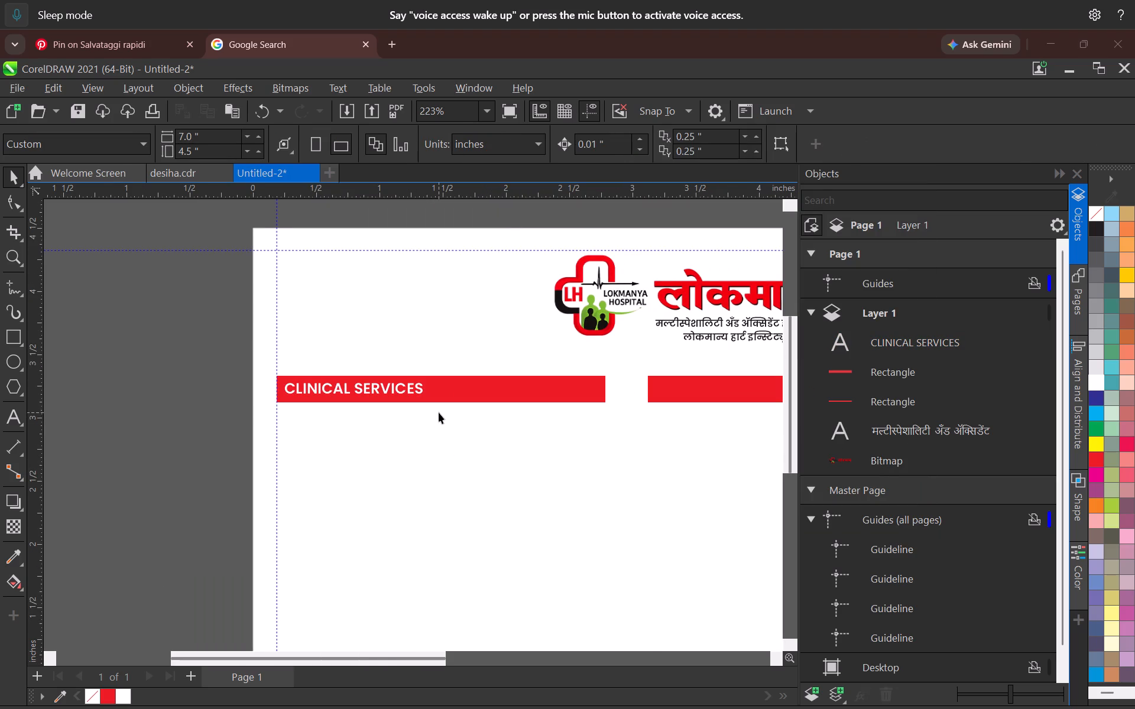
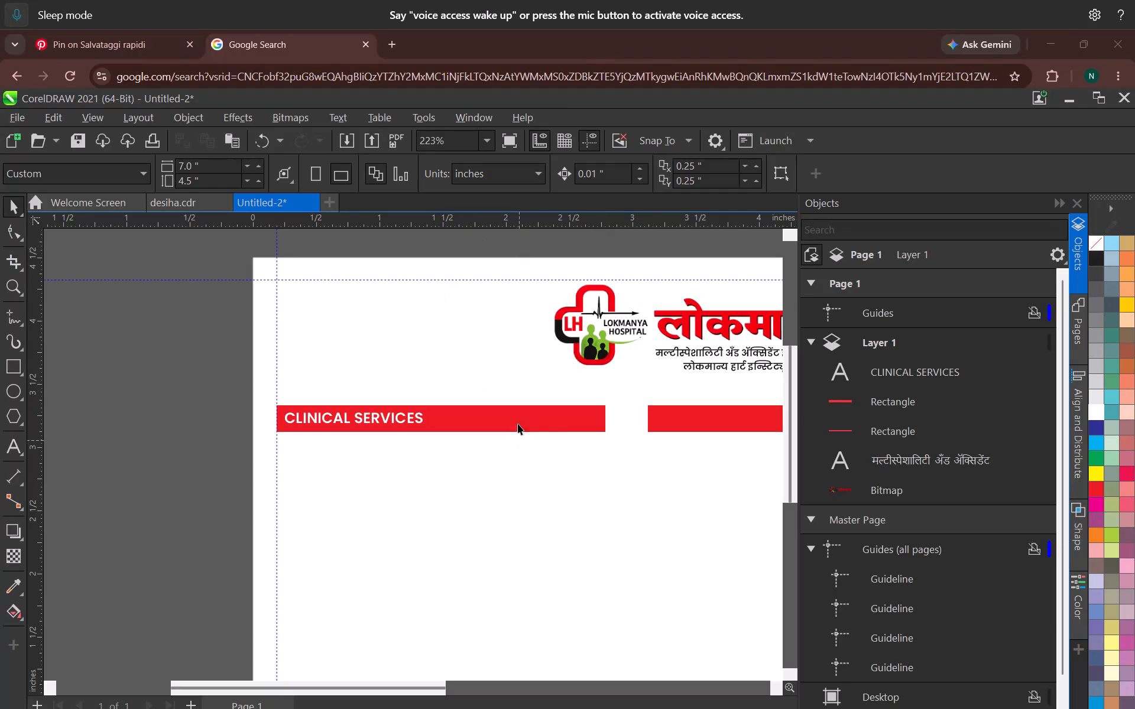
Scale both red bars down together to about 3.58 × 0.15 inches and centre them vertically behind the CLINICAL SERVICES text.
scroll(558, 420, "down", 3)
middle_click_drag(560, 421, 411, 381)
scroll(414, 384, "up", 2)
scroll(416, 386, "down", 4)
left_click(419, 386)
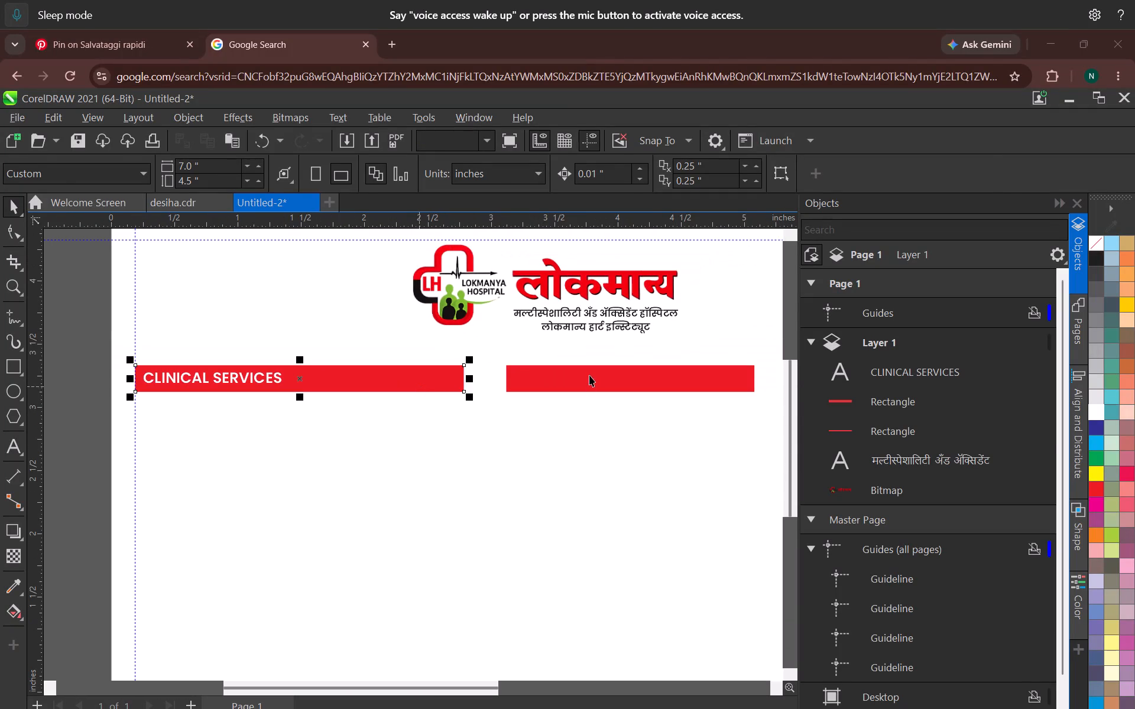
left_click(590, 375, "shift")
left_click_drag(764, 396, 758, 395)
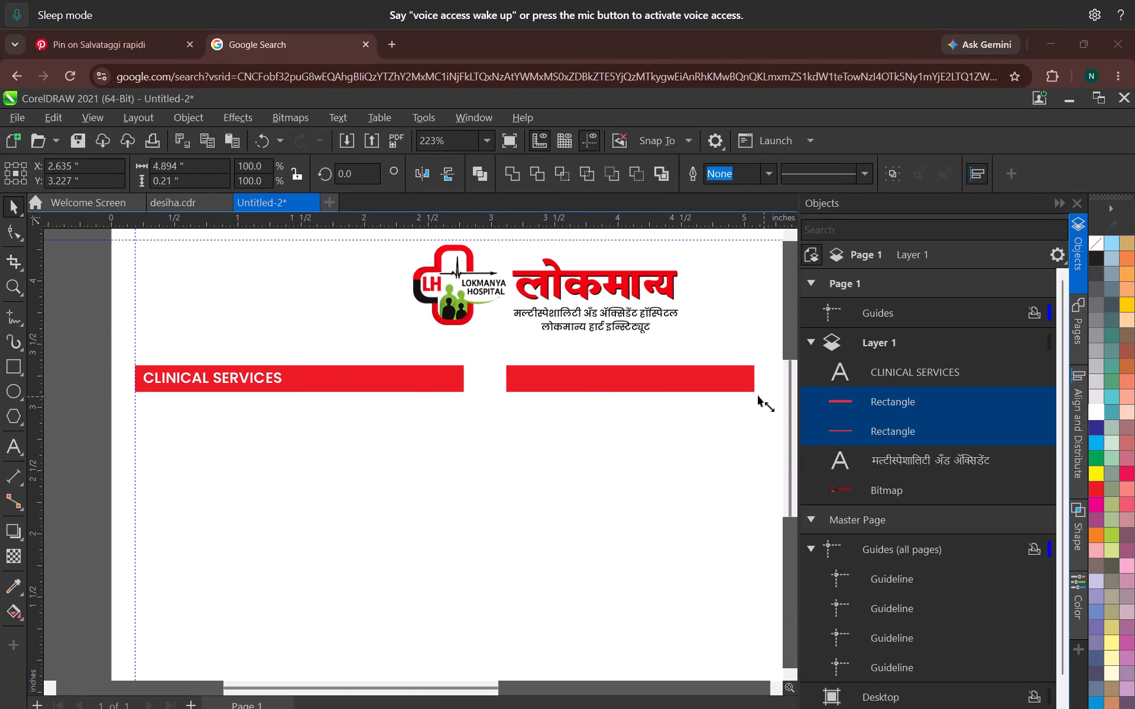
left_click_drag(758, 395, 597, 396)
key("Down")
key("Down")
key("Down")
key("Down")
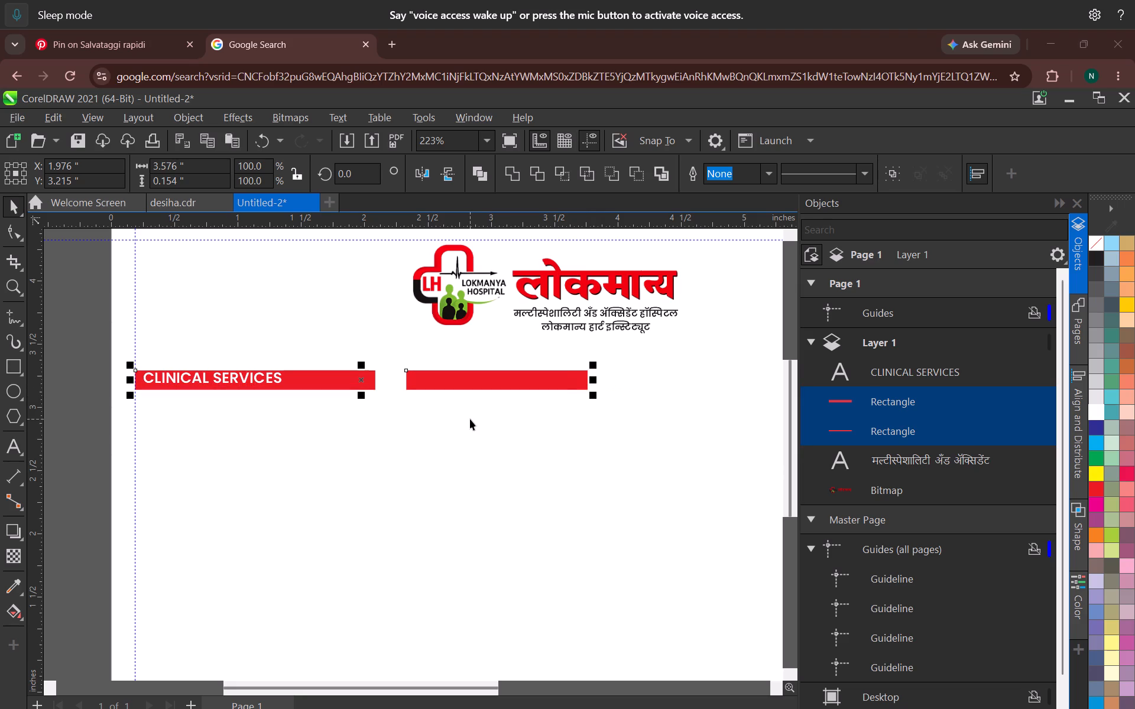
key("Up")
key("Up")
key("Down")
key("Up")
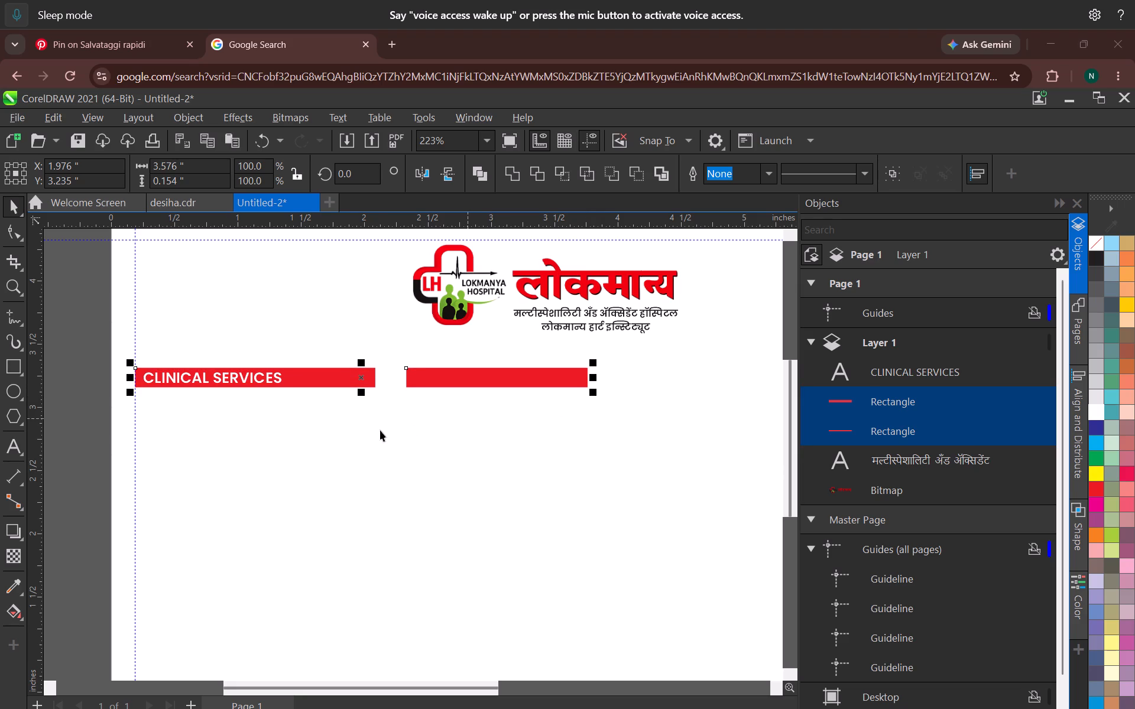
left_click(377, 430)
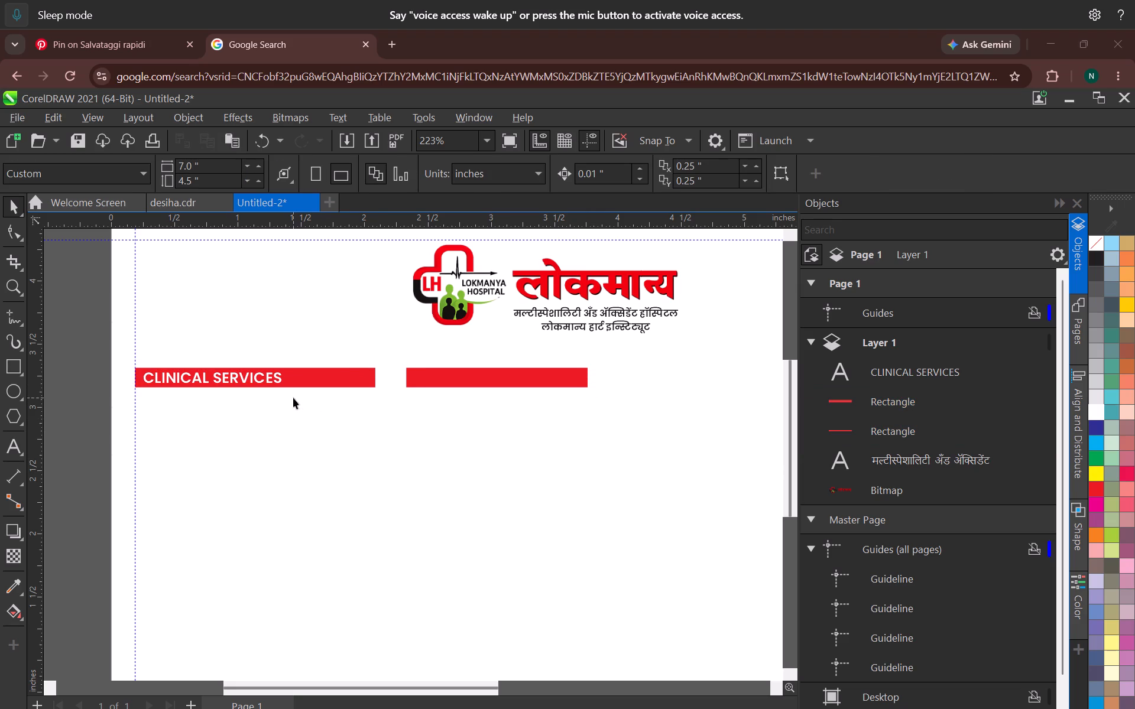
Switch to the Google image search in Chrome and copy the वैद्यकीय सेवा heading from the table image.
scroll(241, 366, "down", 2)
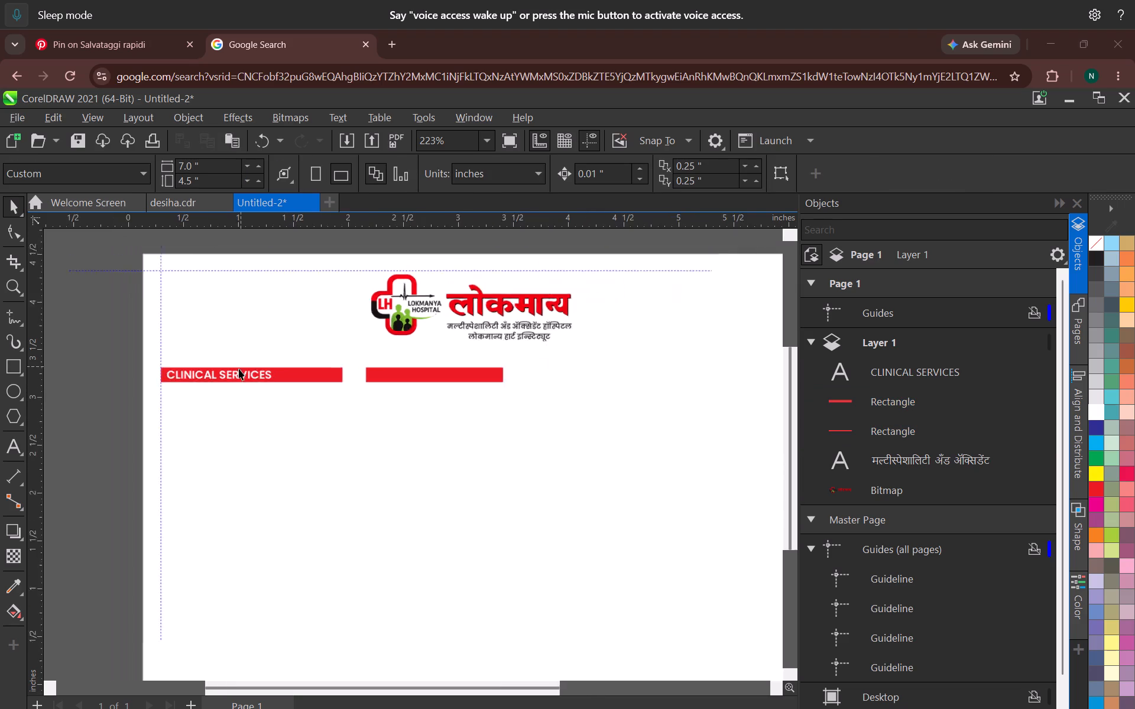
scroll(239, 369, "down", 1)
middle_click_drag(242, 380, 314, 381)
scroll(322, 382, "up", 4)
left_click(311, 370)
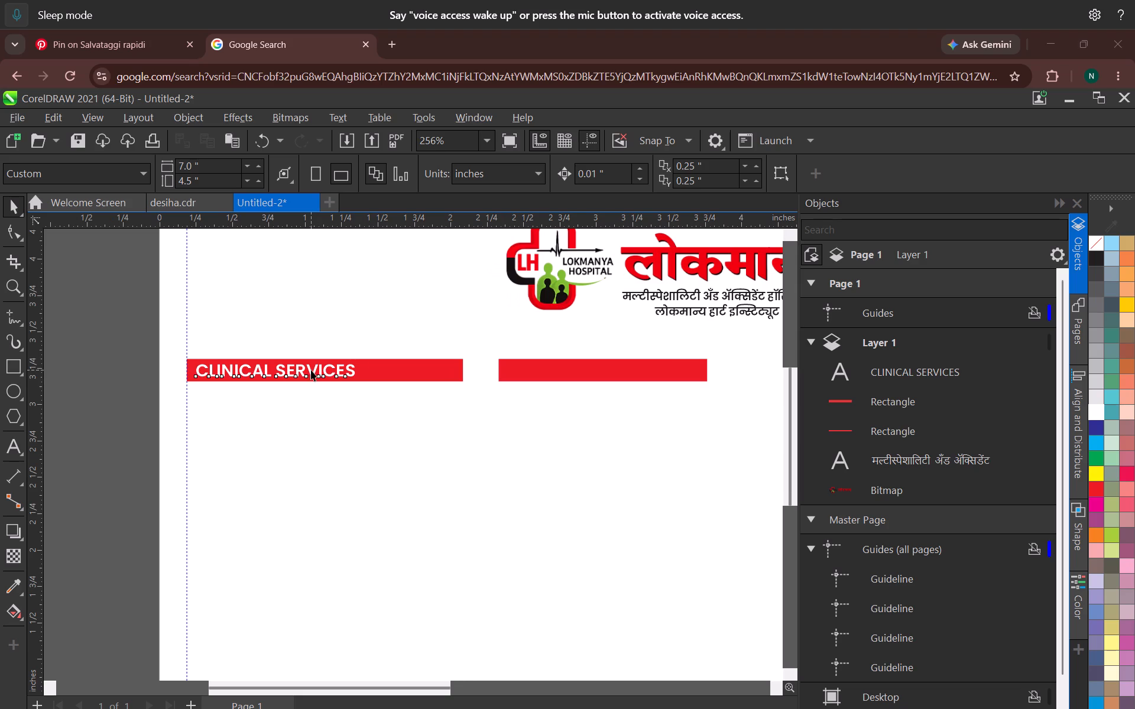
key("alt+Tab")
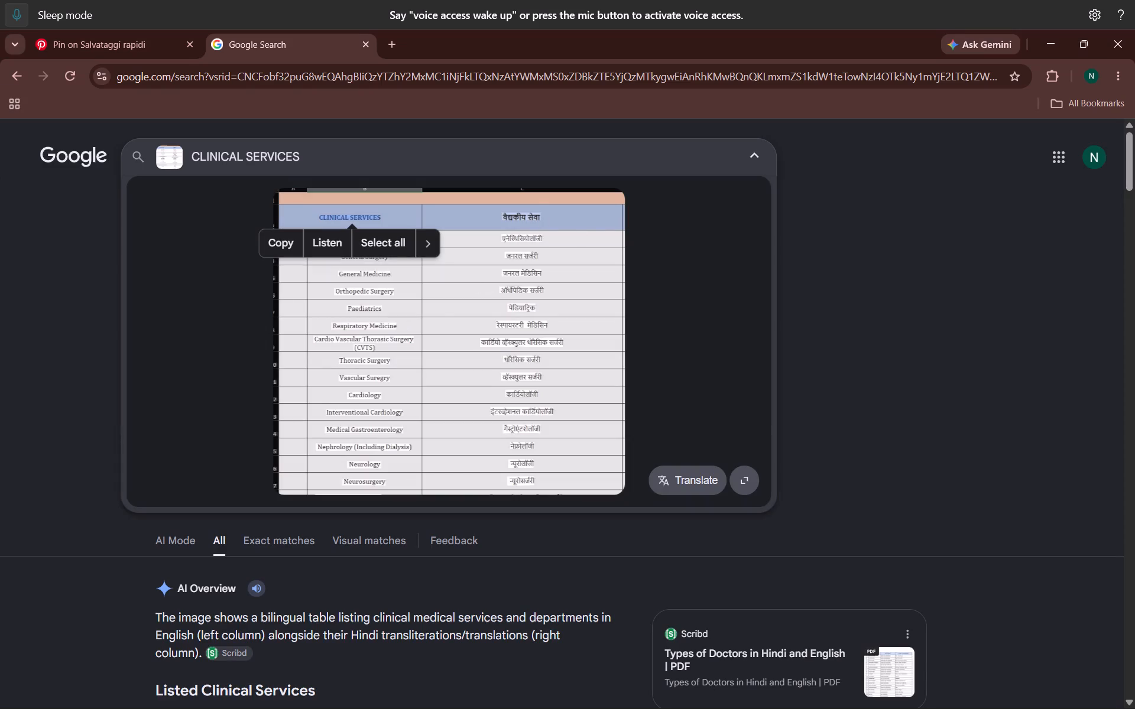
left_click(511, 218)
left_click(511, 218)
left_click(466, 240)
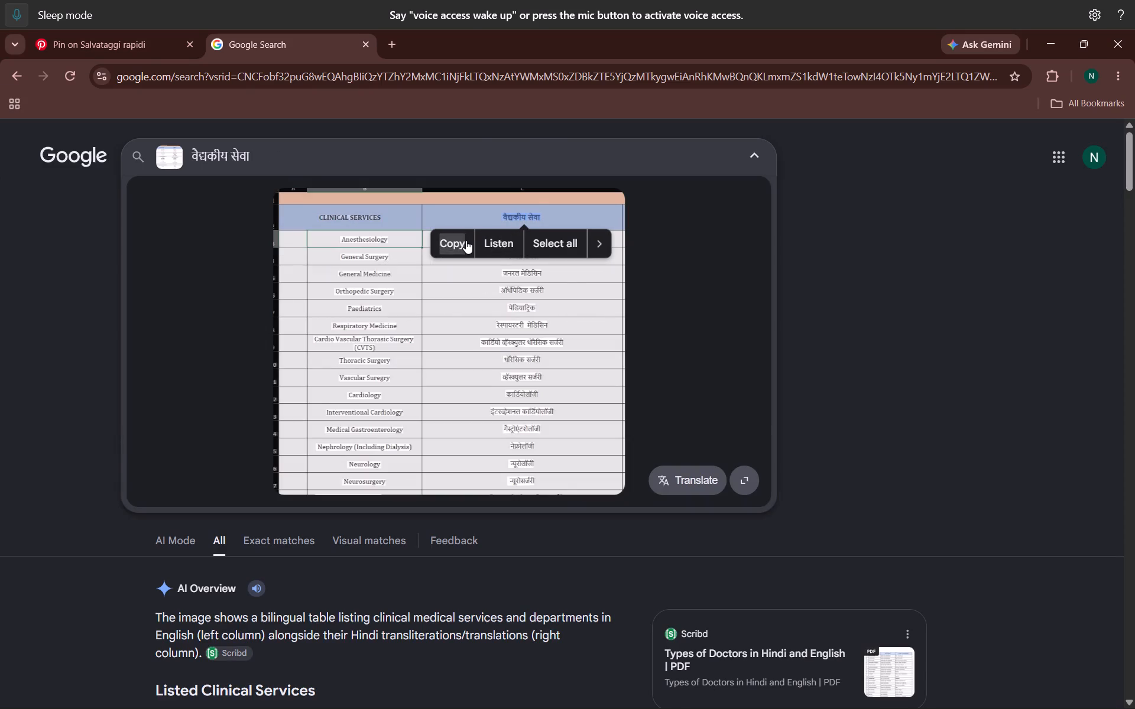
Back in CorelDRAW, nudge the empty red bar horizontally away from the CLINICAL SERVICES bar to about X 3.63 inches.
key("alt+Tab")
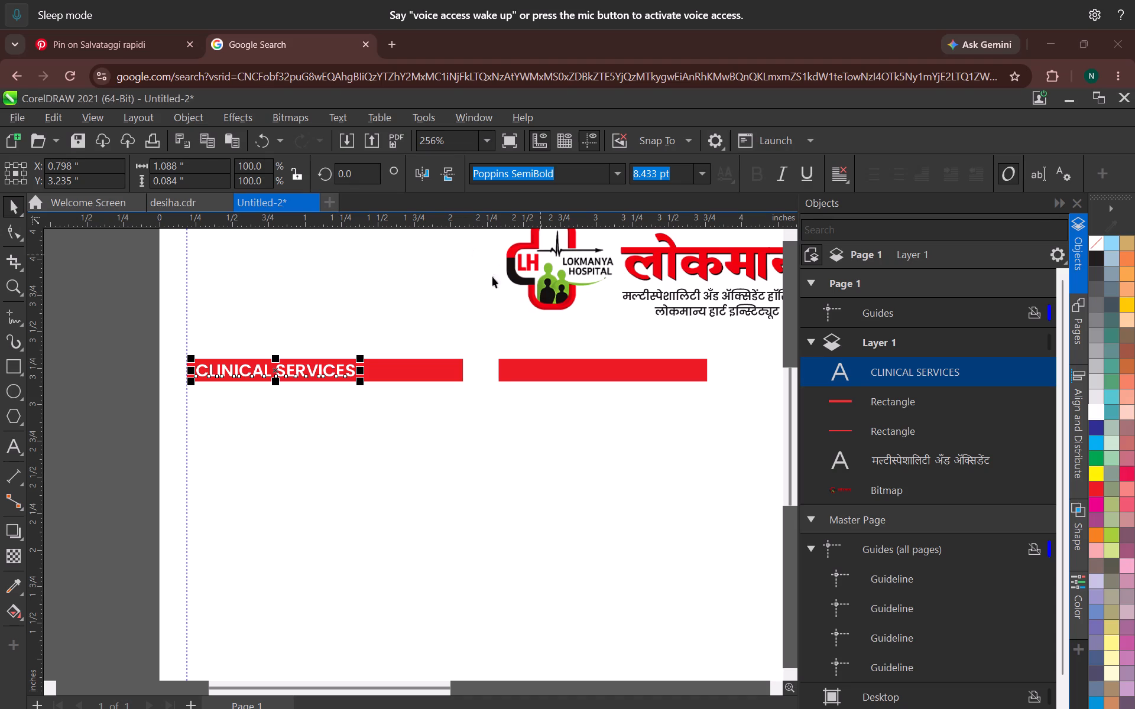
middle_click_drag(487, 367, 420, 339)
left_click(477, 352)
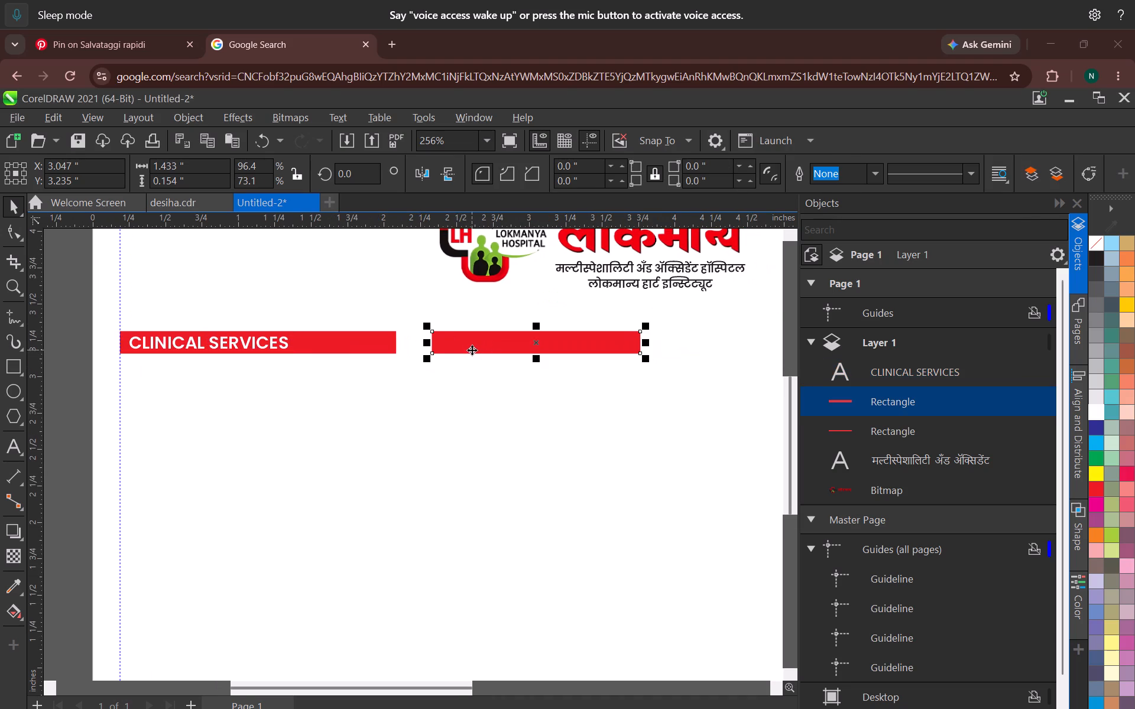
key("Right")
key("Right")
key("Right")
key("Right")
key("Right")
key("Right")
key("Right")
key("Right")
key("Right")
key("Right")
key("Right")
key("Right")
key("Right")
key("Right")
key("Right")
key("Right")
key("Right")
key("Right")
key("Right")
key("Right")
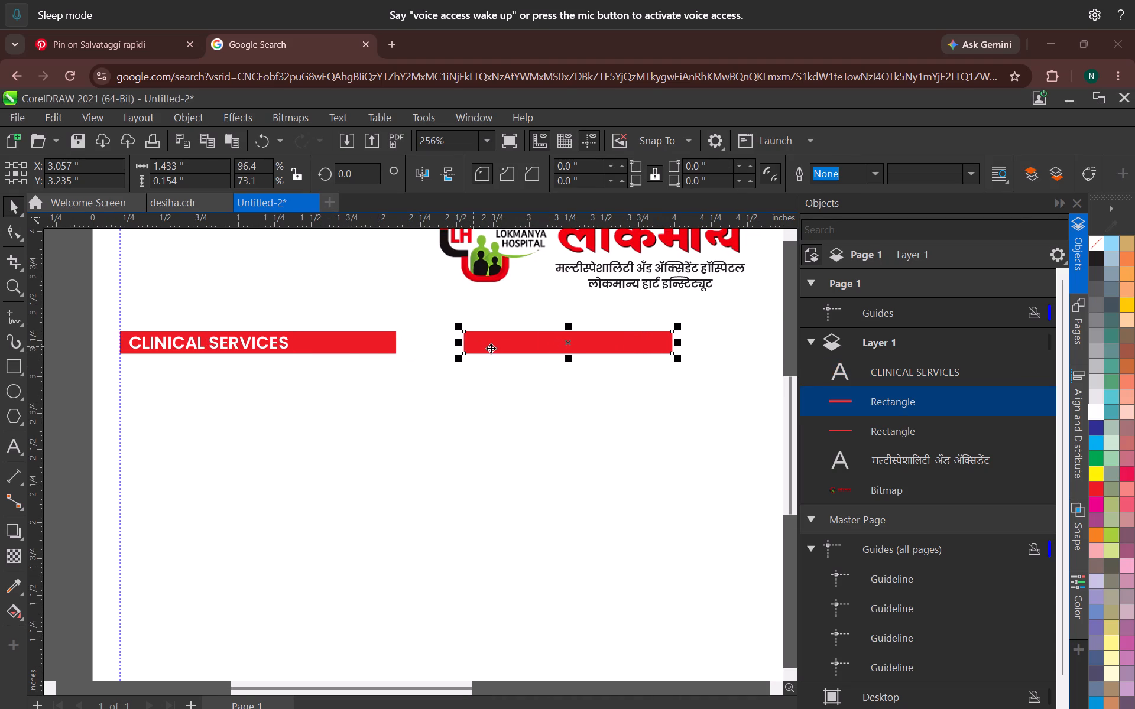
Widen the red bar behind CLINICAL SERVICES to about 2.41 inches, extending it toward the empty bar.
left_click(342, 350)
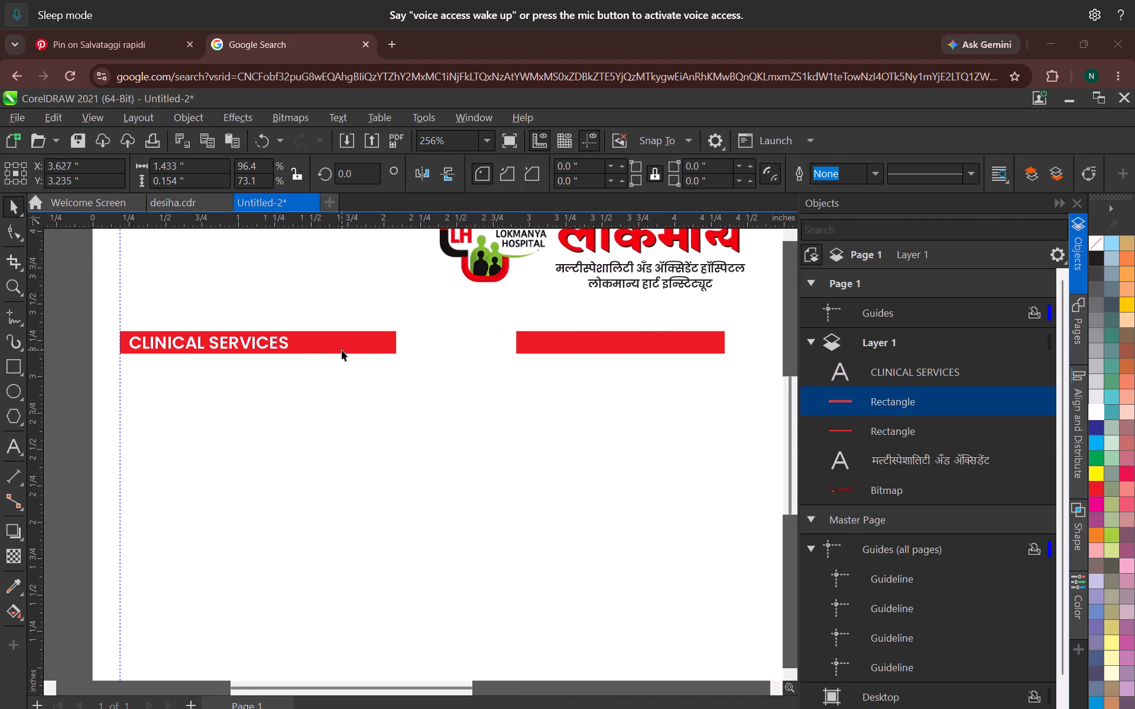
left_click_drag(401, 345, 475, 357)
Duplicate the CLINICAL SERVICES heading further along its red bar and replace the copy's text with वैद्यकीय सेवा.
scroll(254, 374, "up", 3)
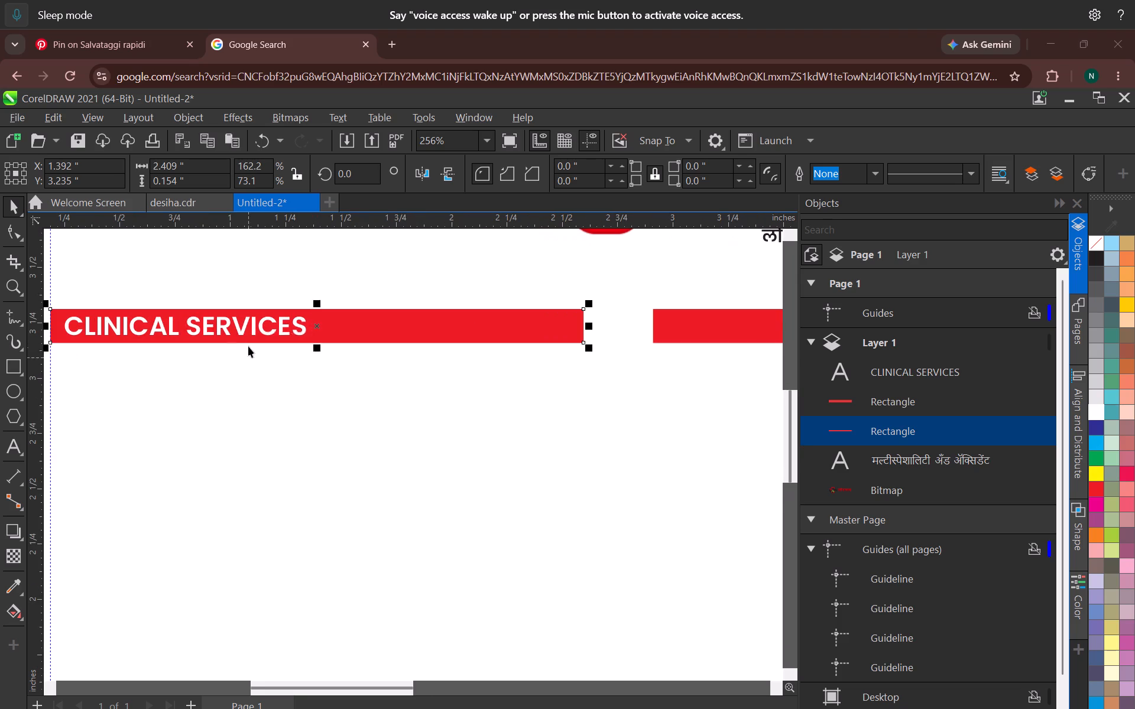
left_click(243, 331)
left_click_drag(237, 327, 491, 321)
right_click(491, 321, "shift")
double_click(491, 322)
key("ctrl+a")
key("ctrl+v")
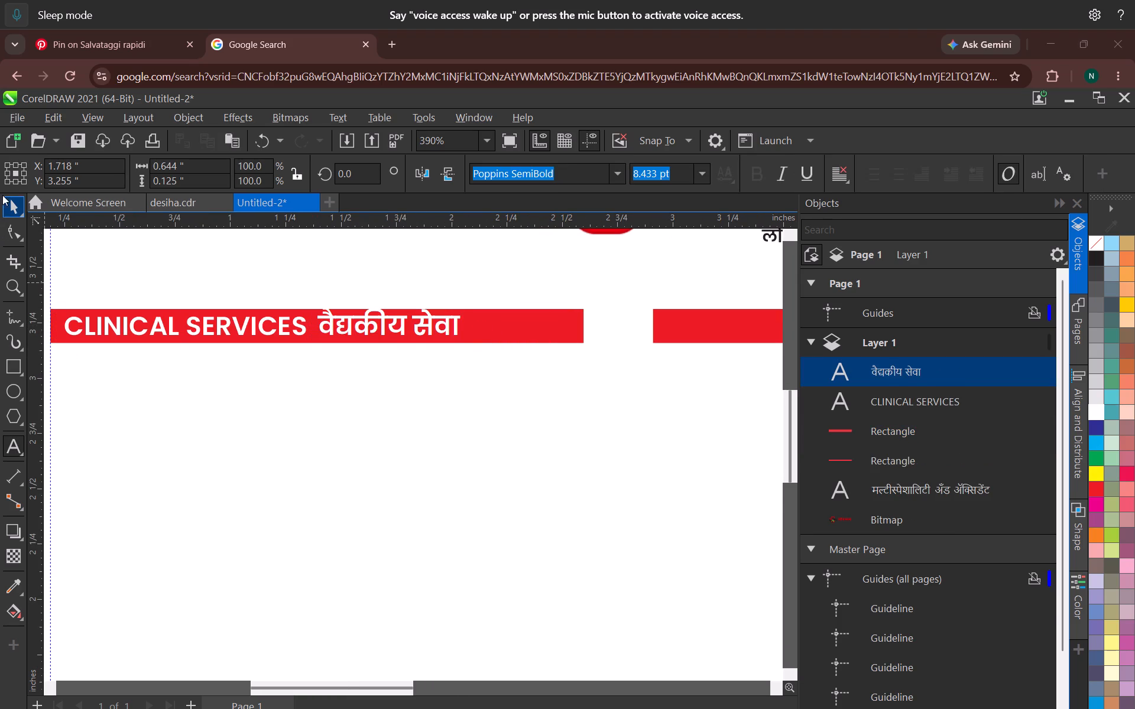
Position the वैद्यकीय सेवा heading inside the right end of its red bar, at about X 2.17, Y 3.24 inches.
left_click(2, 200)
left_click_drag(361, 326, 472, 327)
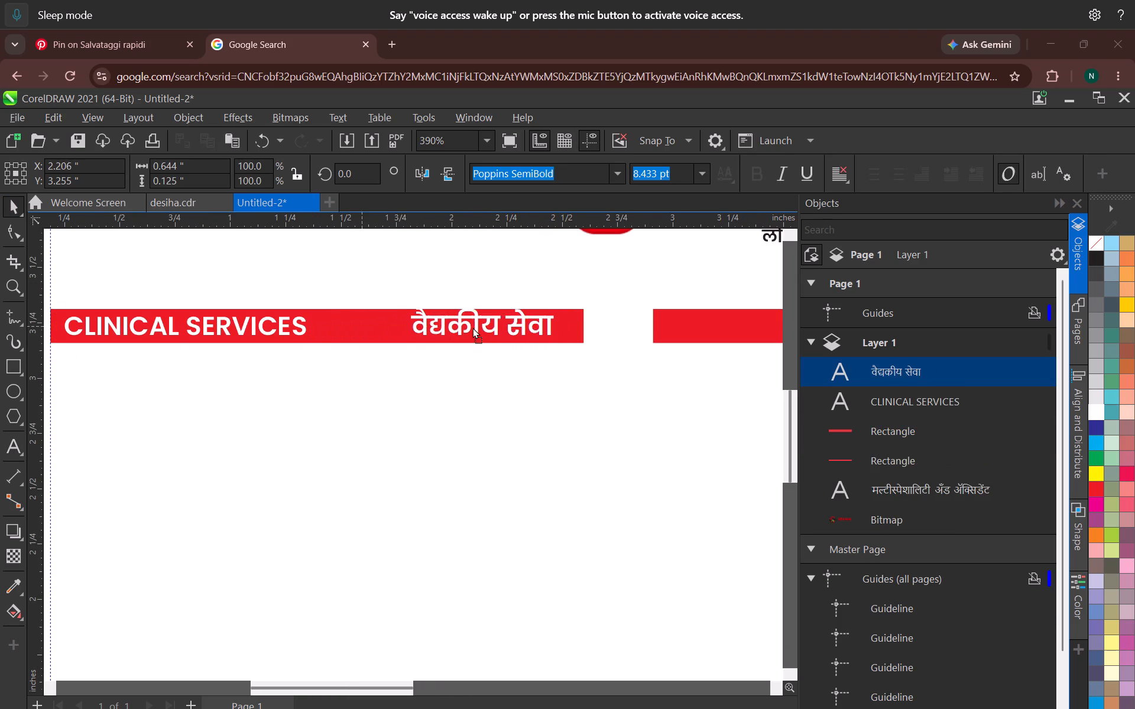
left_click_drag(472, 327, 459, 329)
key("Down")
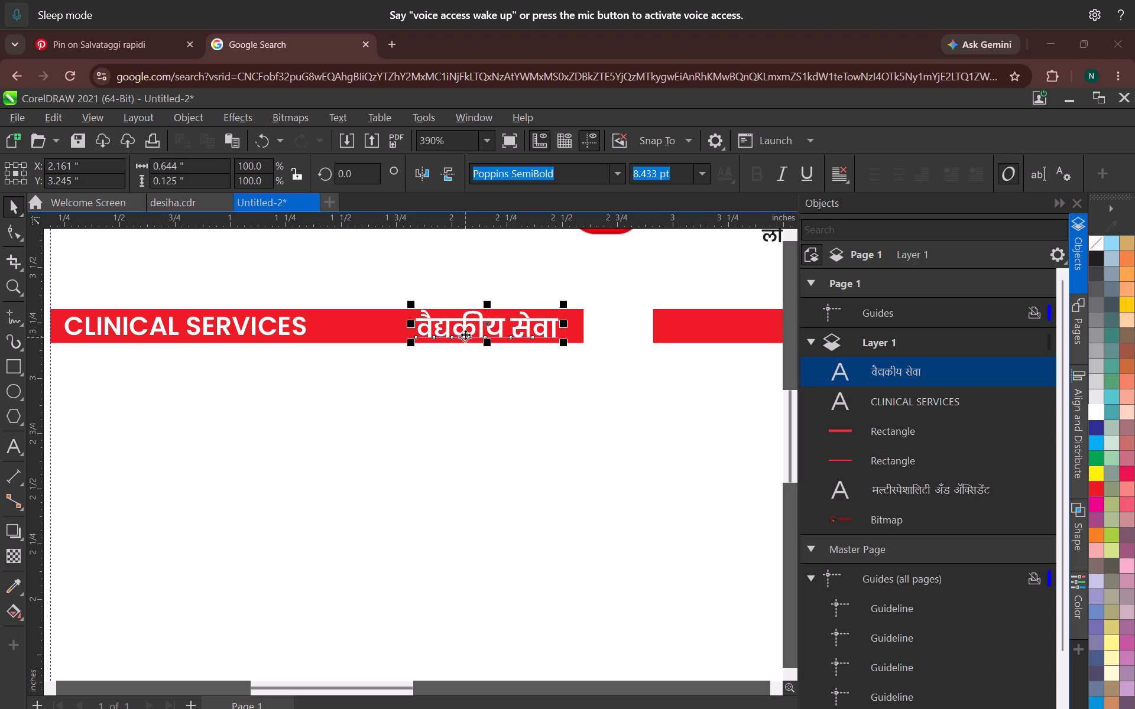
key("Down")
key("Up")
key("Right")
scroll(393, 354, "down", 3)
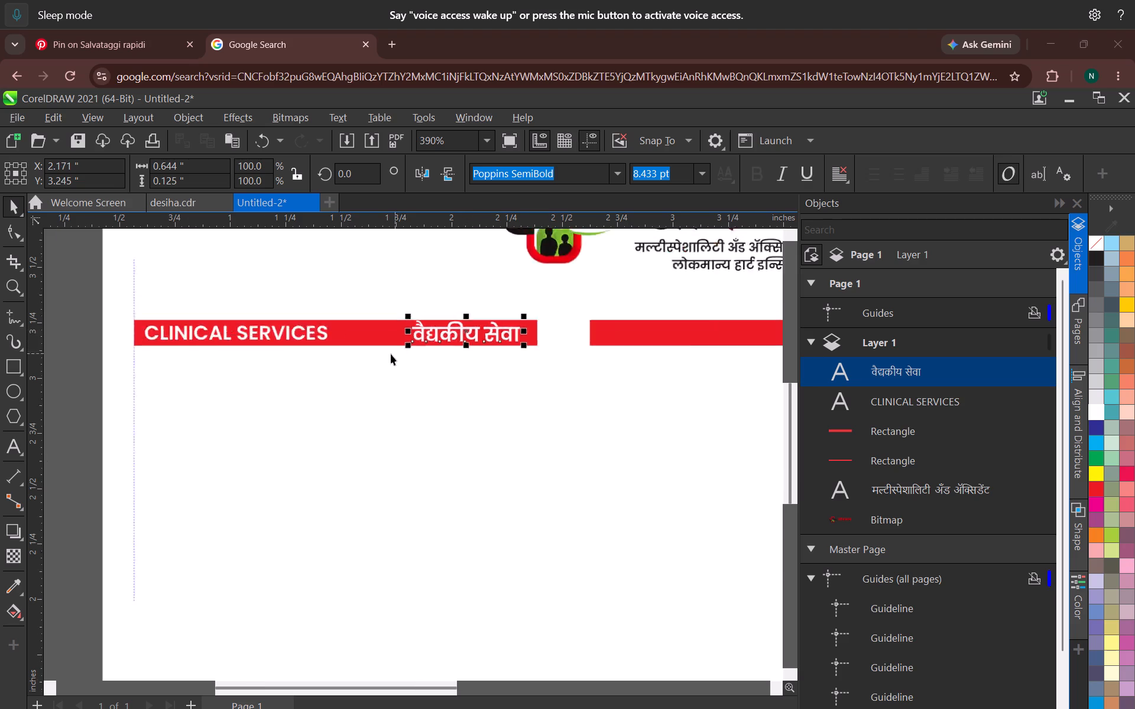
scroll(391, 354, "down", 8)
left_click(391, 392)
scroll(349, 364, "up", 3)
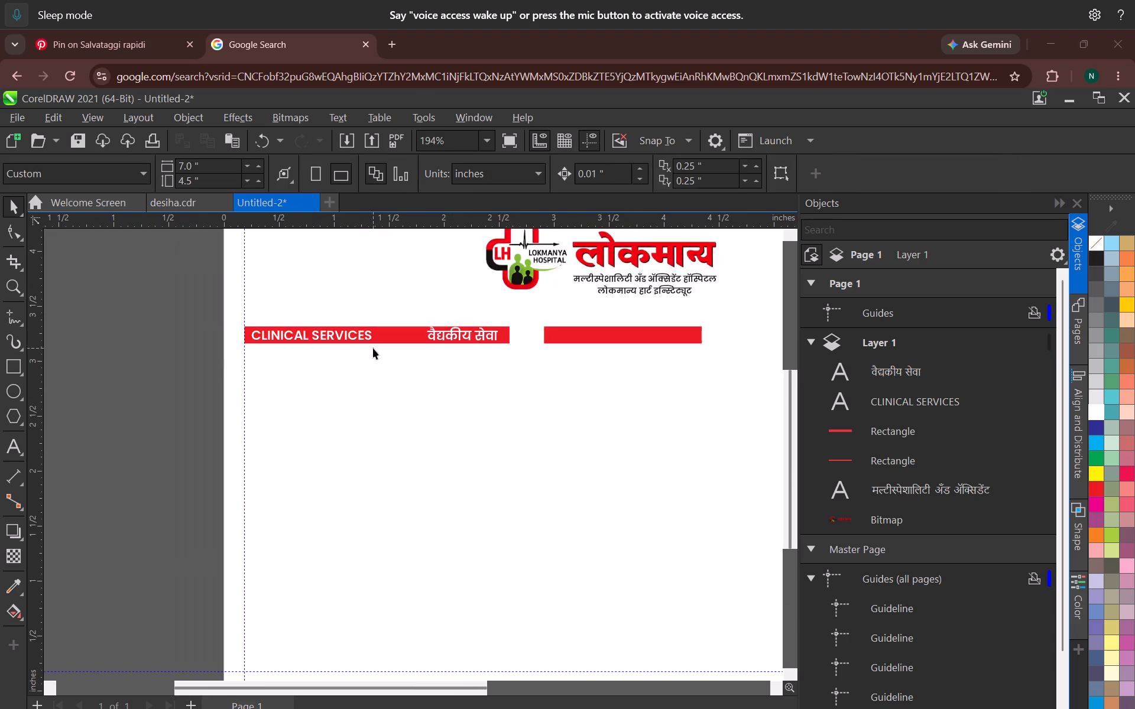
scroll(366, 349, "up", 3)
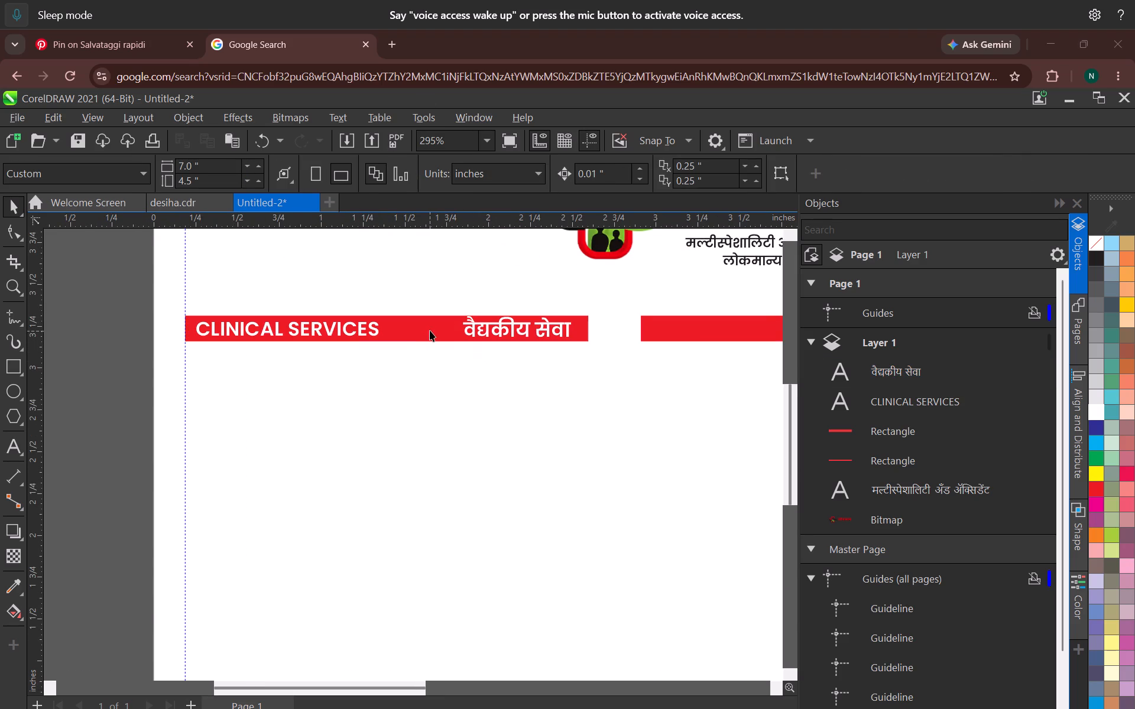
left_click(475, 331)
key("Down")
left_click(482, 353)
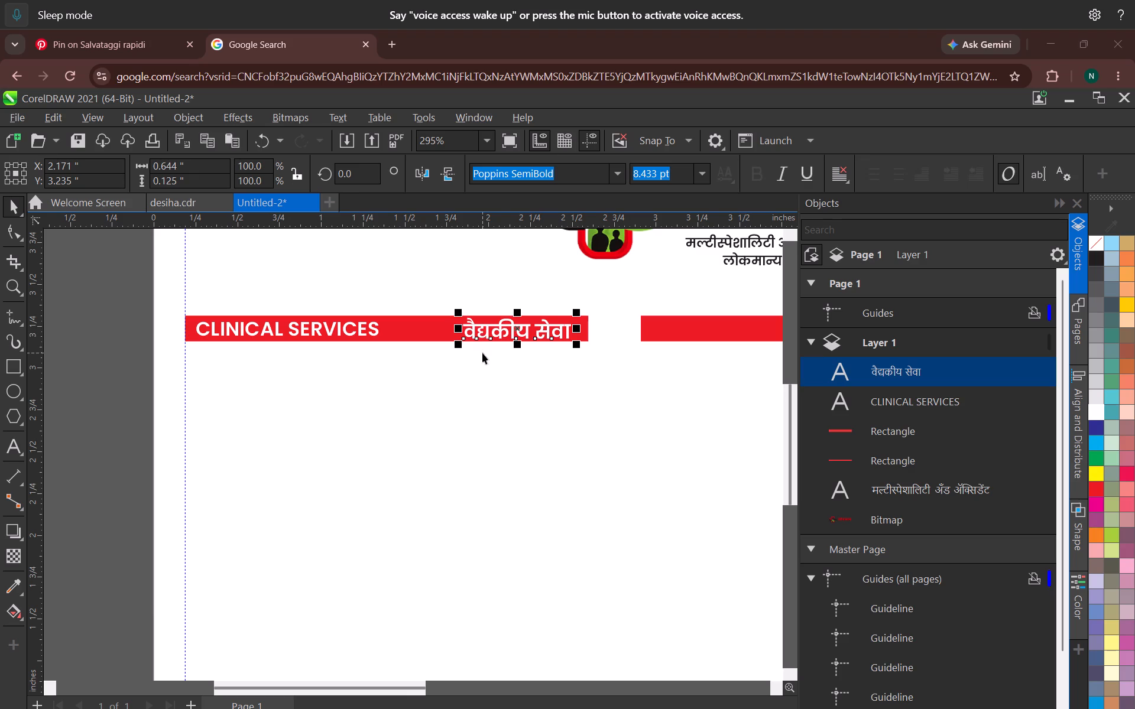
scroll(447, 305, "down", 4)
scroll(432, 343, "up", 2)
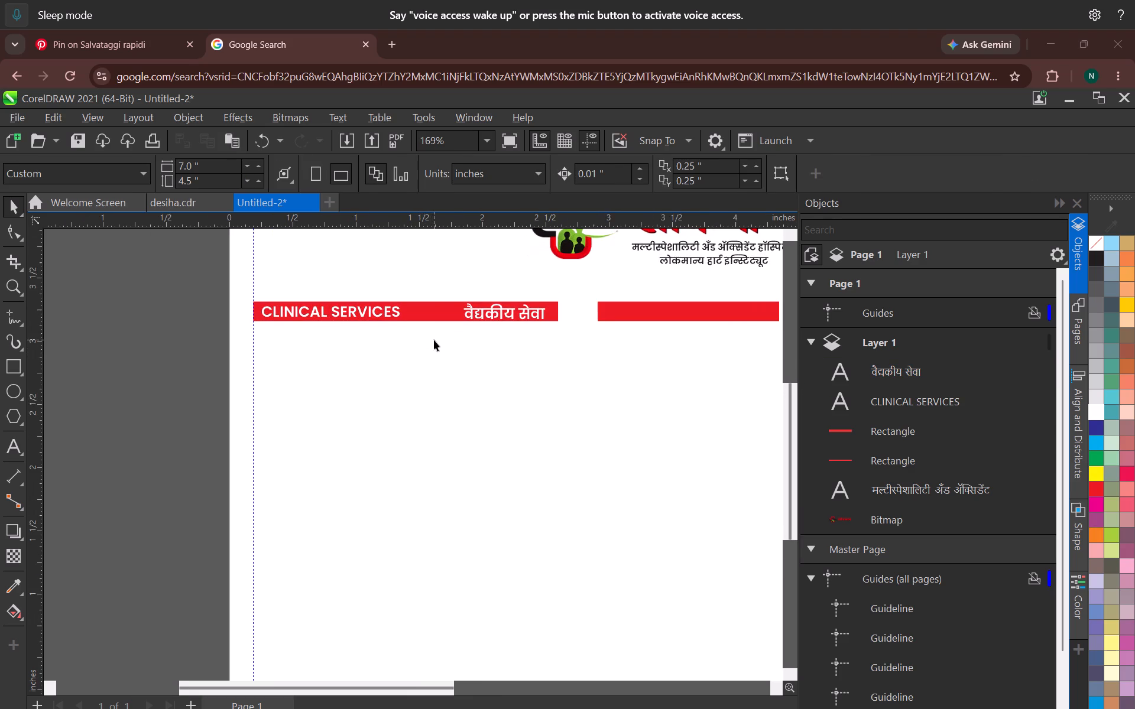
Switch to Chrome and copy the English and Marathi service rows from Anesthesiology through Neurosurgery in the table image.
key("alt+Tab")
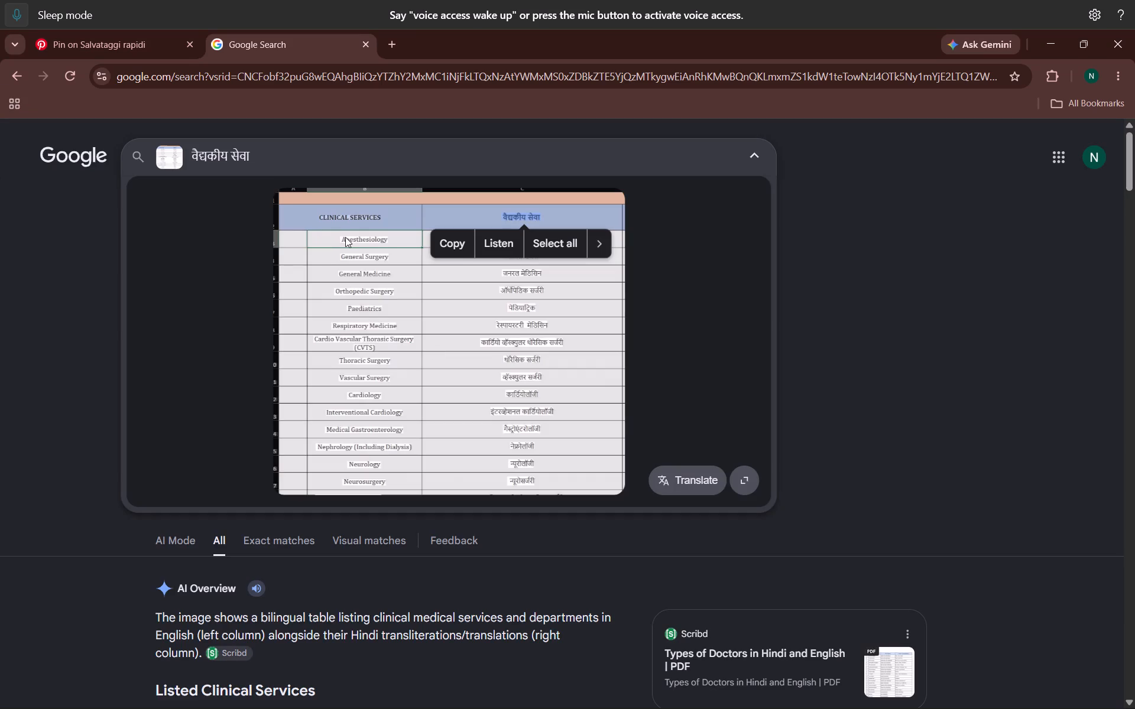
left_click_drag(344, 240, 384, 417)
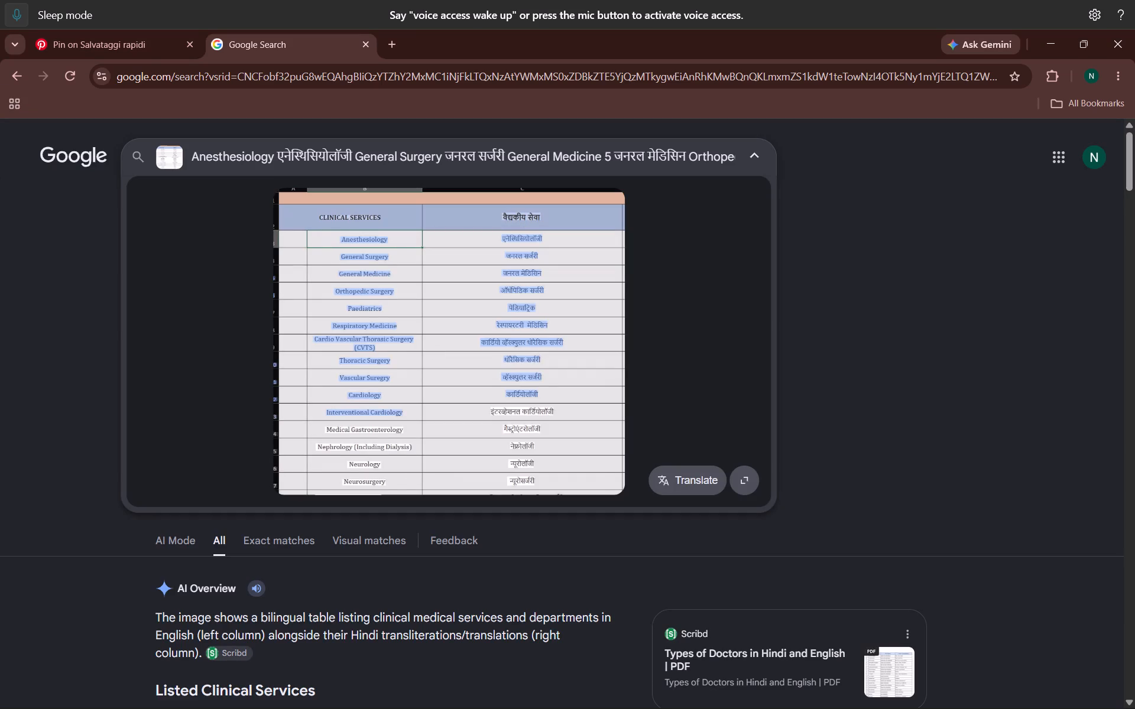
left_click_drag(384, 417, 413, 487)
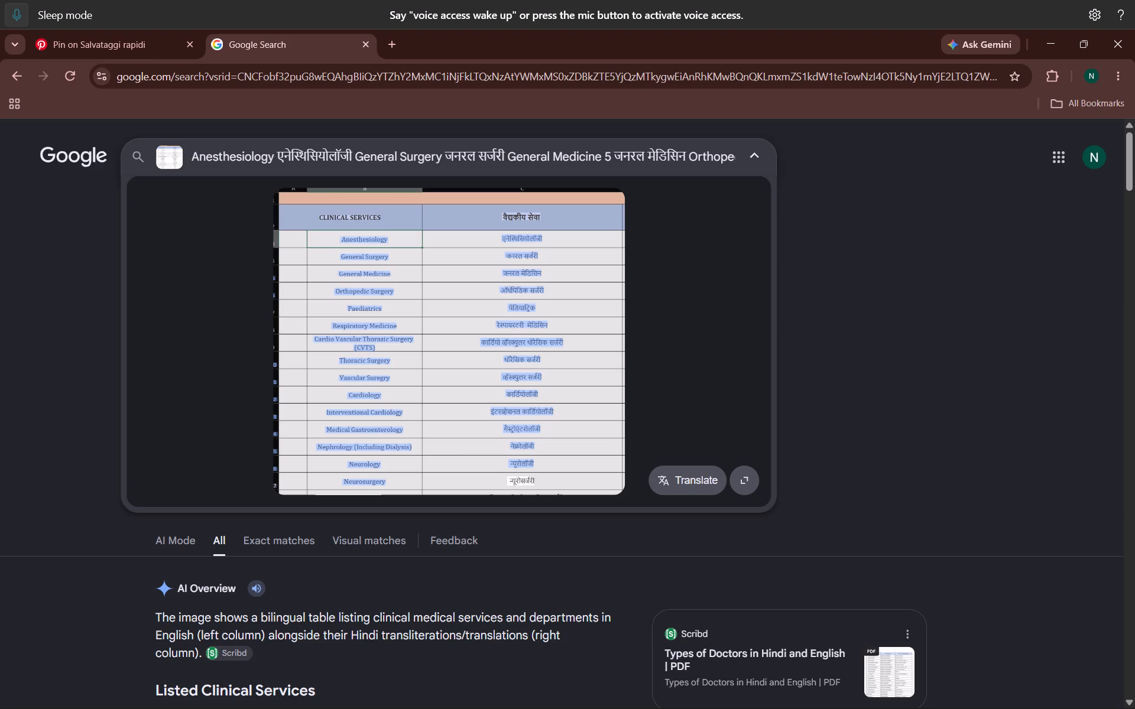
left_click_drag(413, 487, 462, 489)
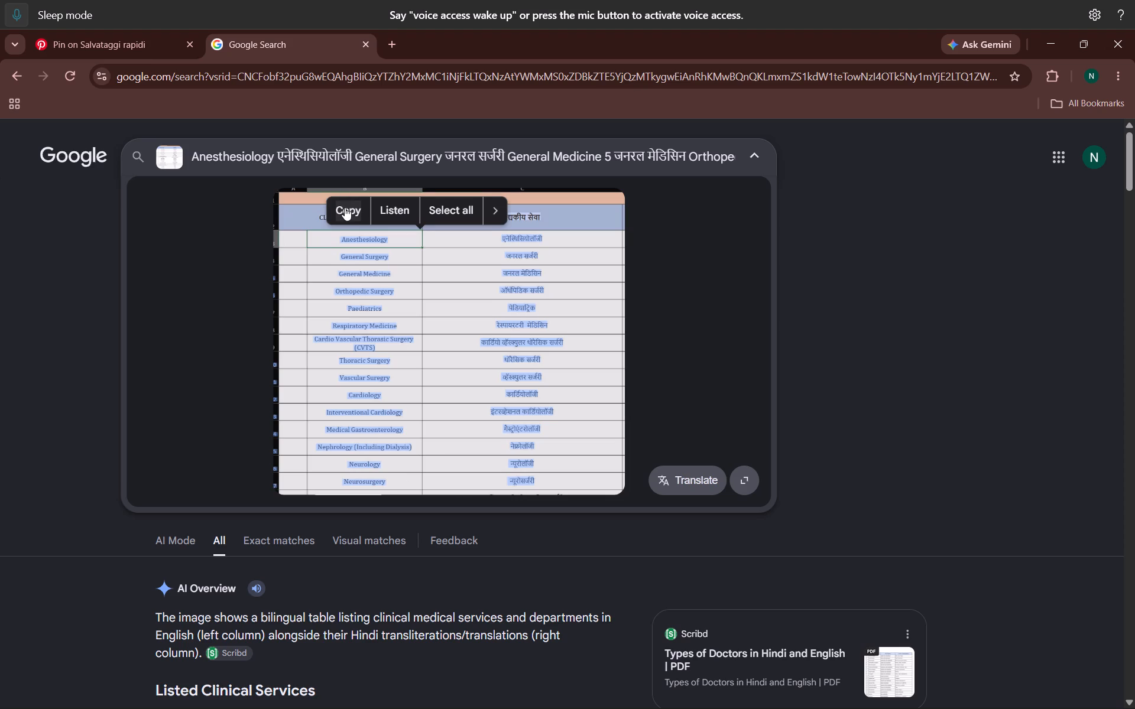
left_click(345, 207)
Switch to the SCOPE OF SERVICES workbook in Excel and examine the clinical services list down to its last row.
key("alt+Tab")
scroll(397, 327, "down", 4)
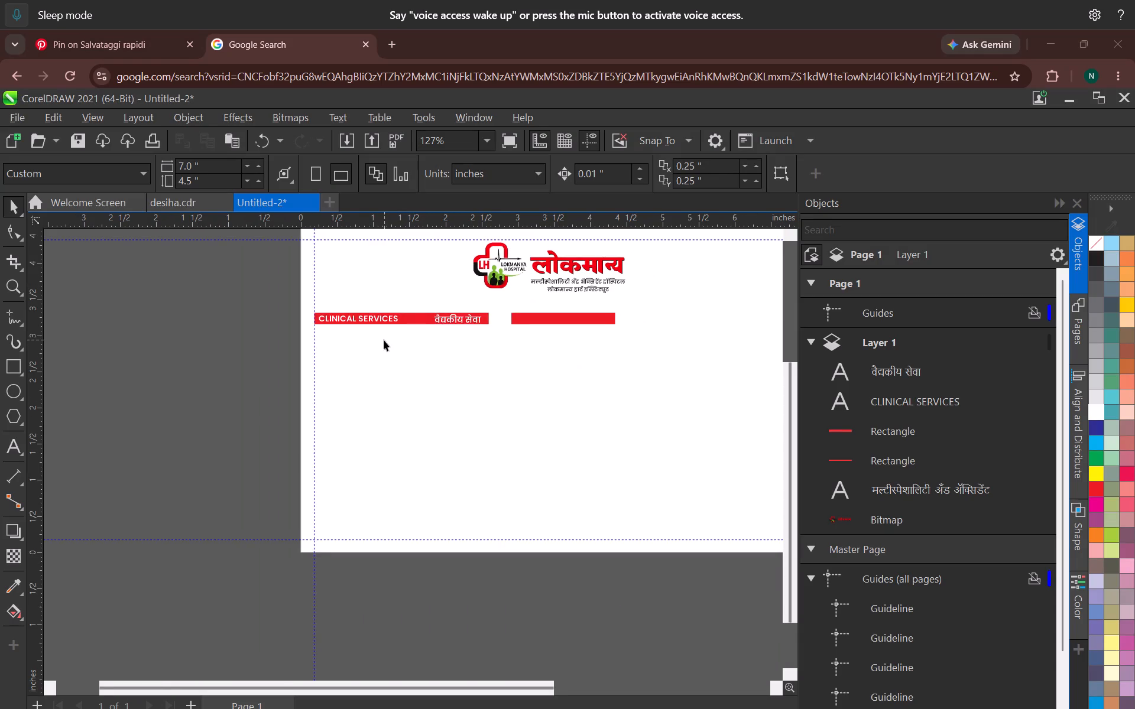
middle_click_drag(379, 337, 371, 311)
key("alt+Tab")
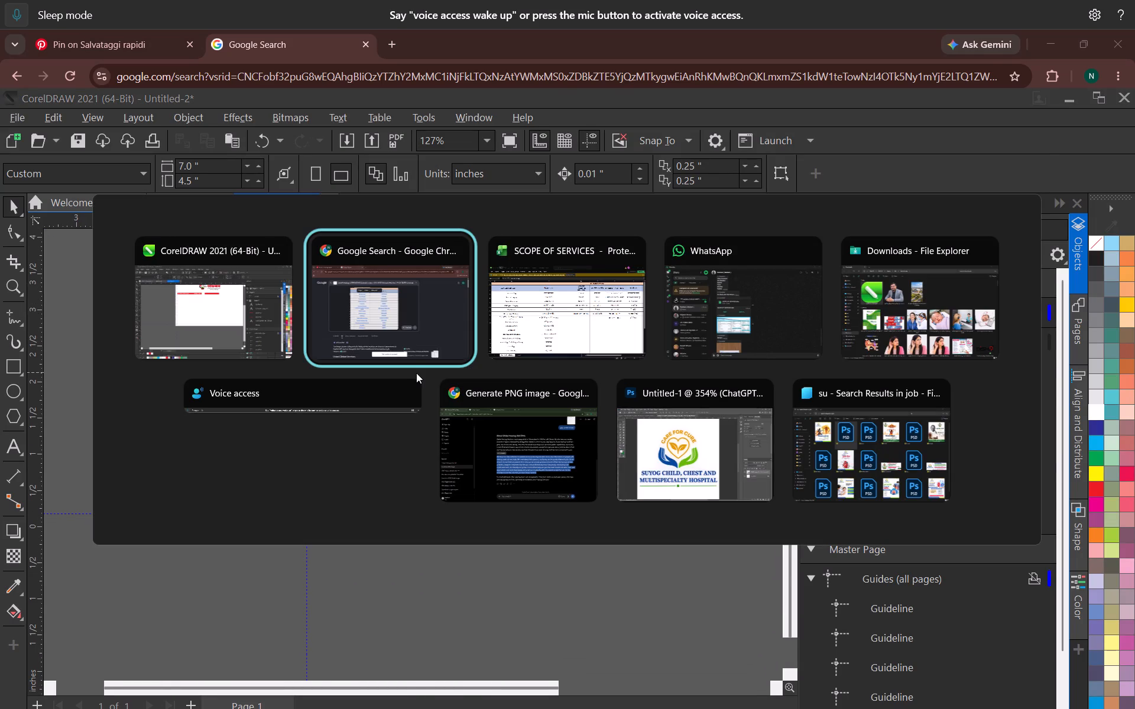
key("alt+Tab")
scroll(397, 512, "down", 2)
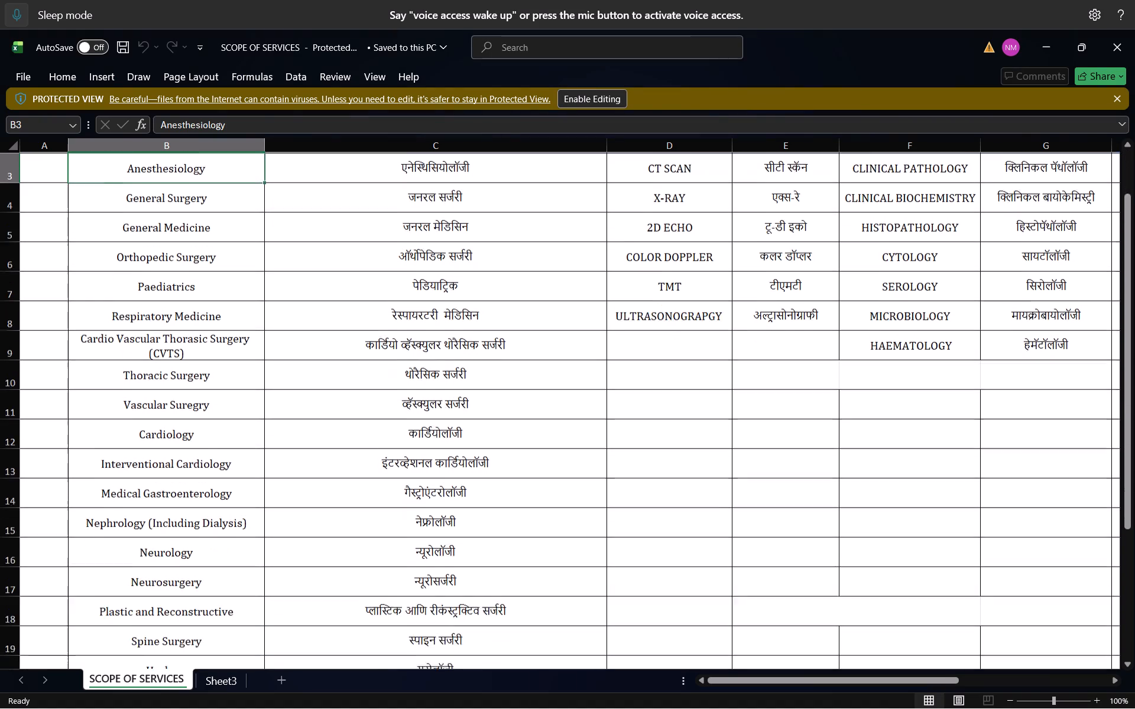
scroll(397, 515, "down", 8)
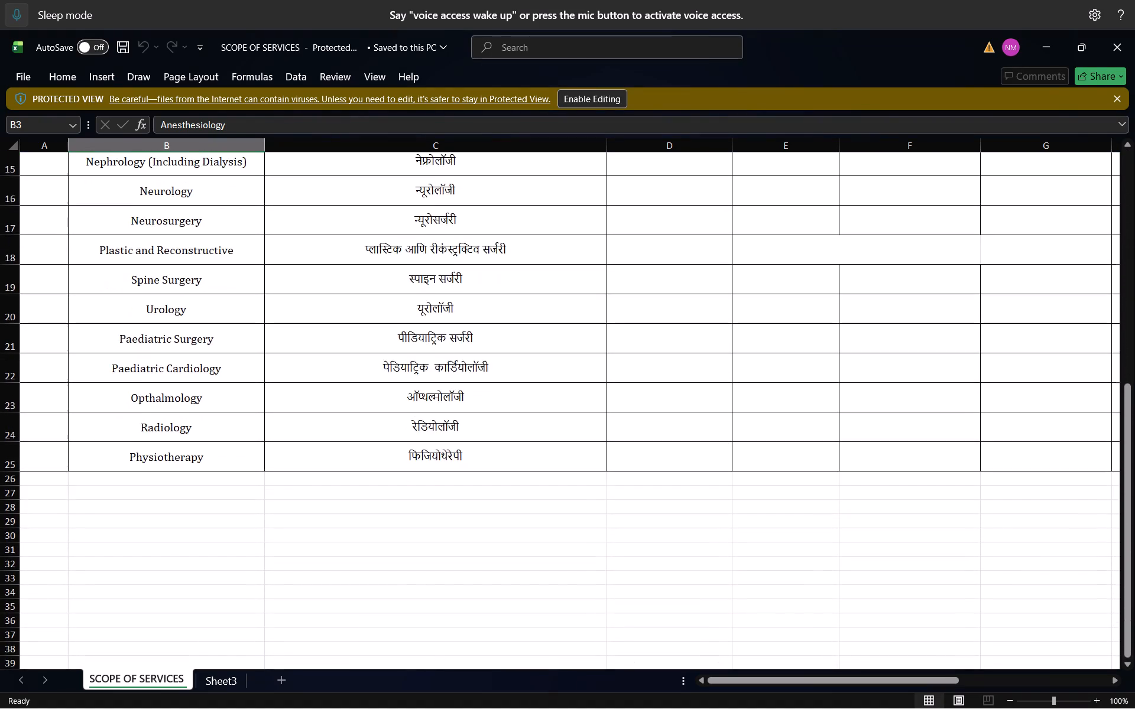
scroll(397, 515, "down", 1)
Back in CorelDRAW, duplicate the CLINICAL SERVICES heading just below its red bar at about Y 2.86 inches and fill the copy black.
key("alt+Tab")
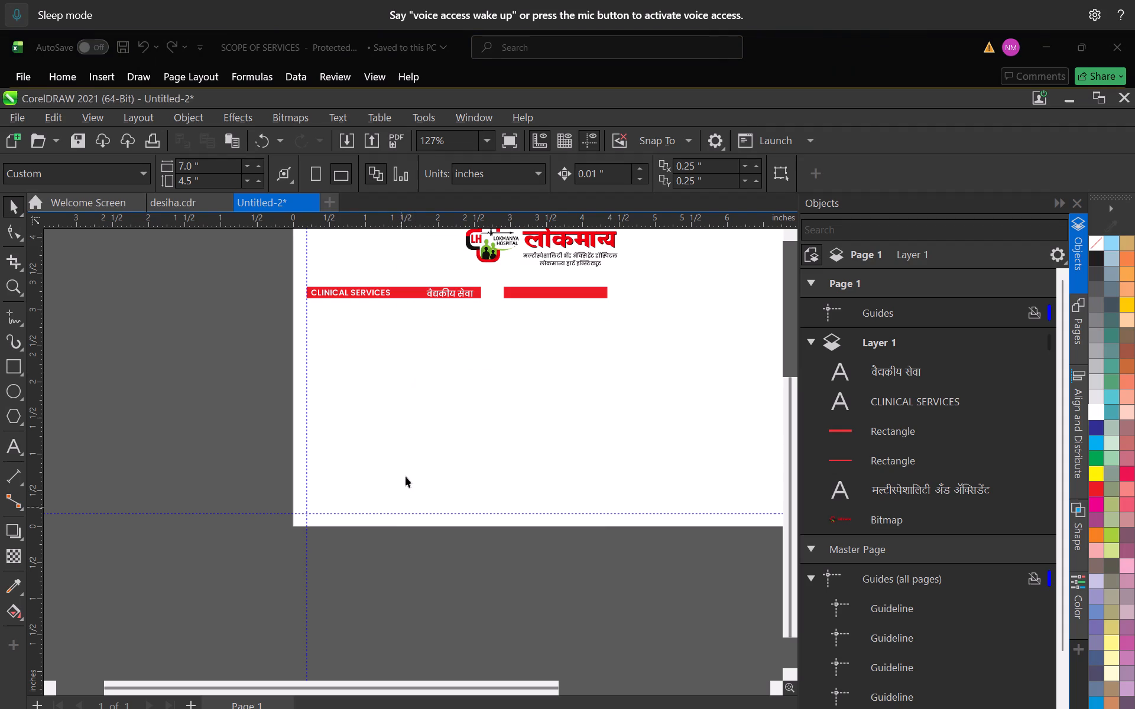
scroll(374, 383, "up", 3)
scroll(331, 340, "up", 1)
middle_click_drag(316, 455, 306, 471)
scroll(304, 296, "up", 1)
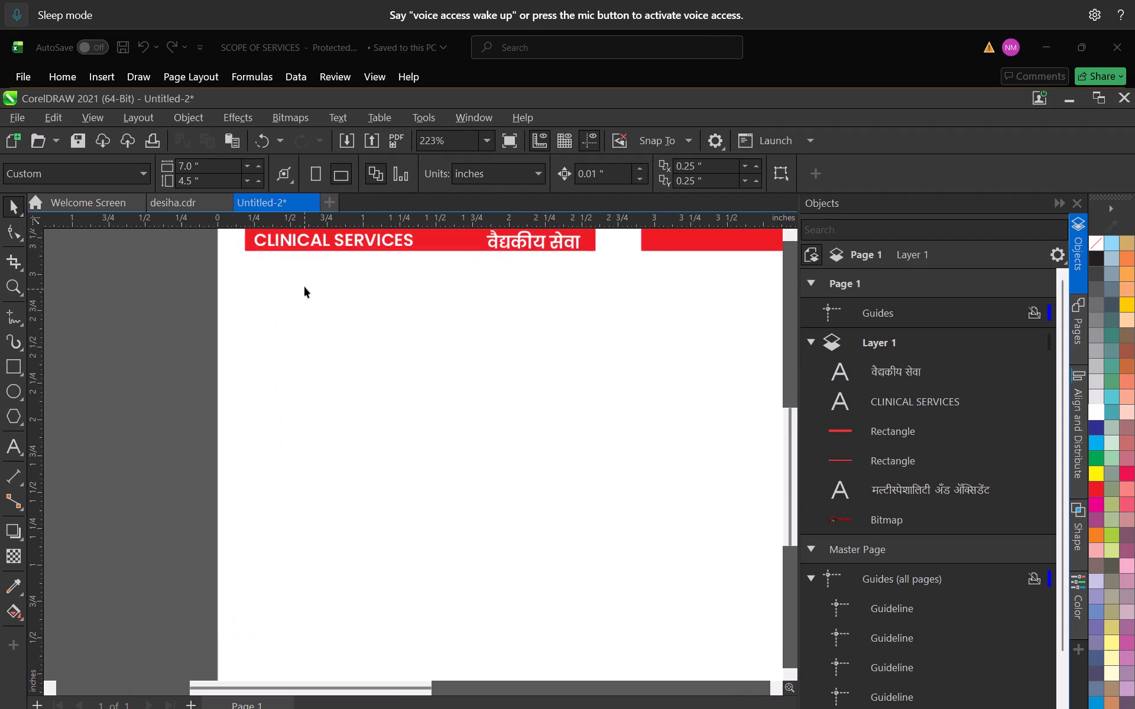
middle_click_drag(304, 282, 304, 328)
left_click(309, 290)
left_click_drag(302, 284, 302, 338)
right_click(302, 338, "shift")
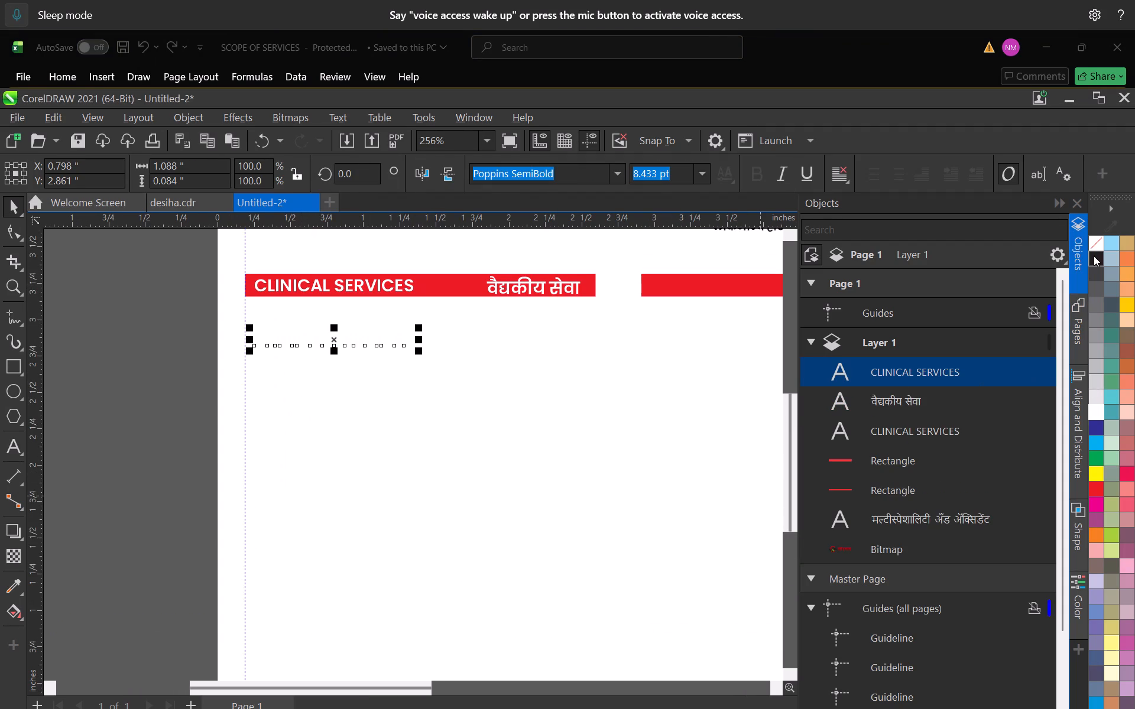
left_click(1094, 256)
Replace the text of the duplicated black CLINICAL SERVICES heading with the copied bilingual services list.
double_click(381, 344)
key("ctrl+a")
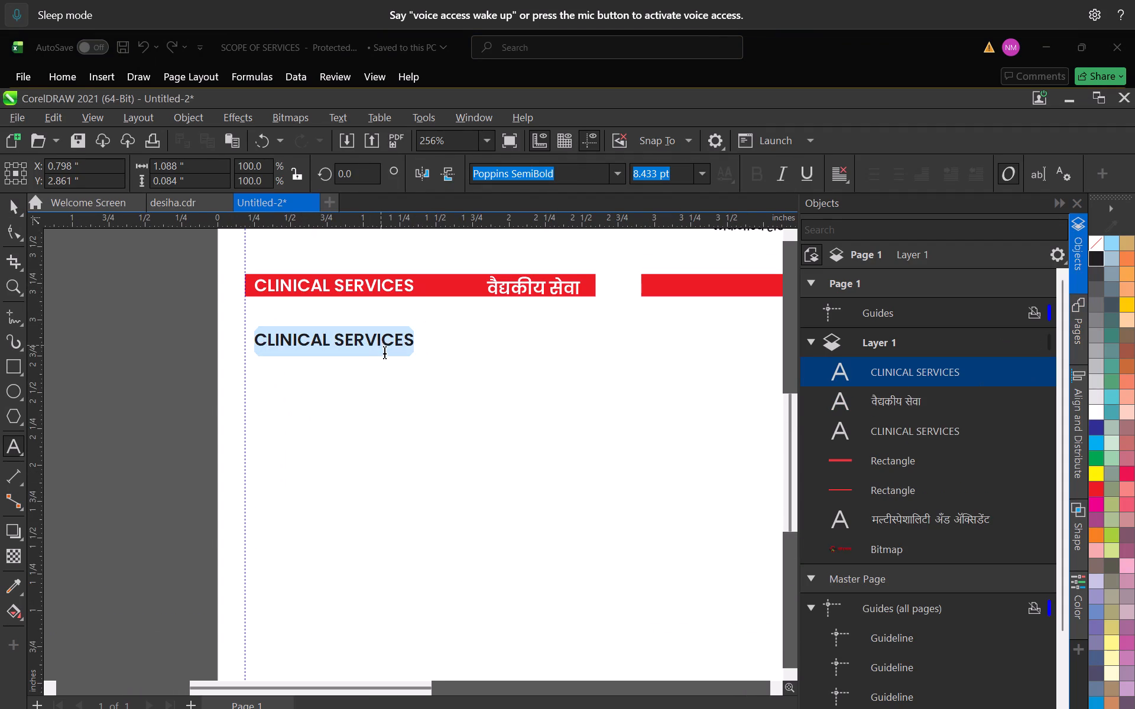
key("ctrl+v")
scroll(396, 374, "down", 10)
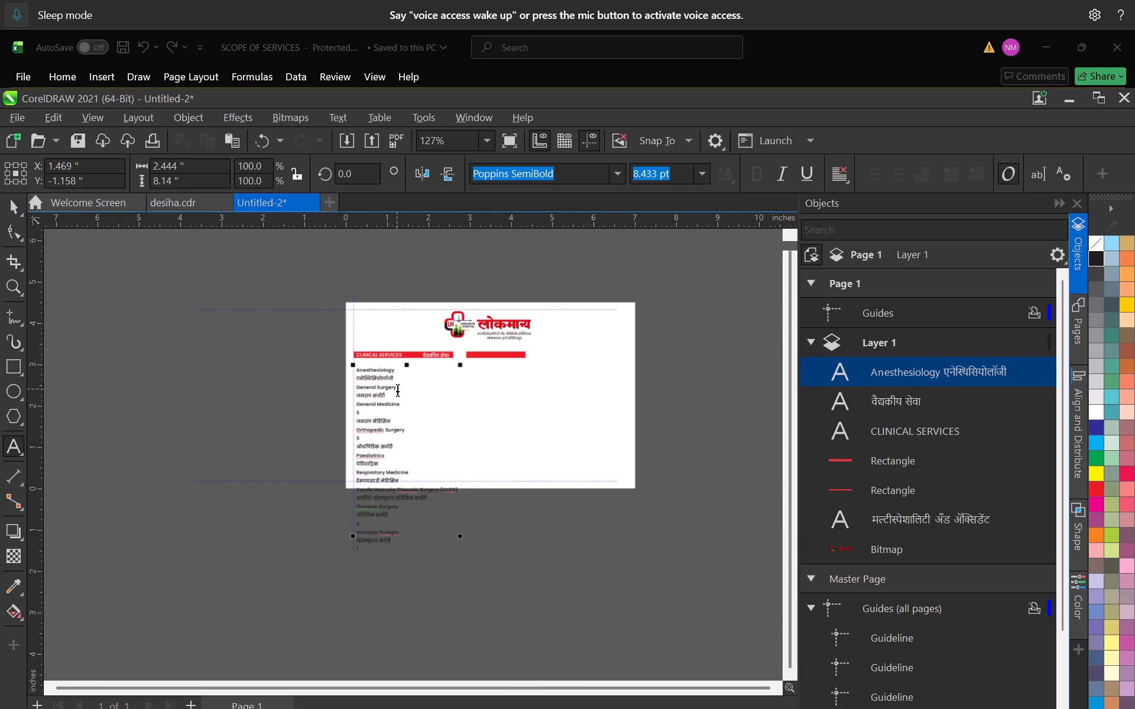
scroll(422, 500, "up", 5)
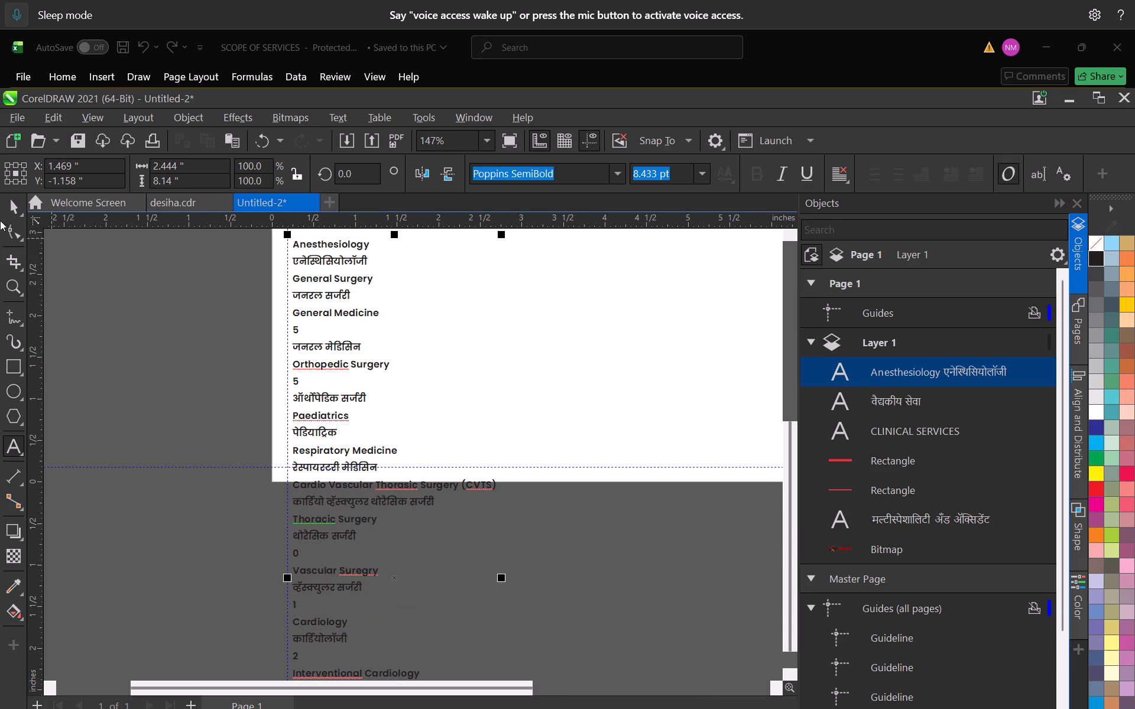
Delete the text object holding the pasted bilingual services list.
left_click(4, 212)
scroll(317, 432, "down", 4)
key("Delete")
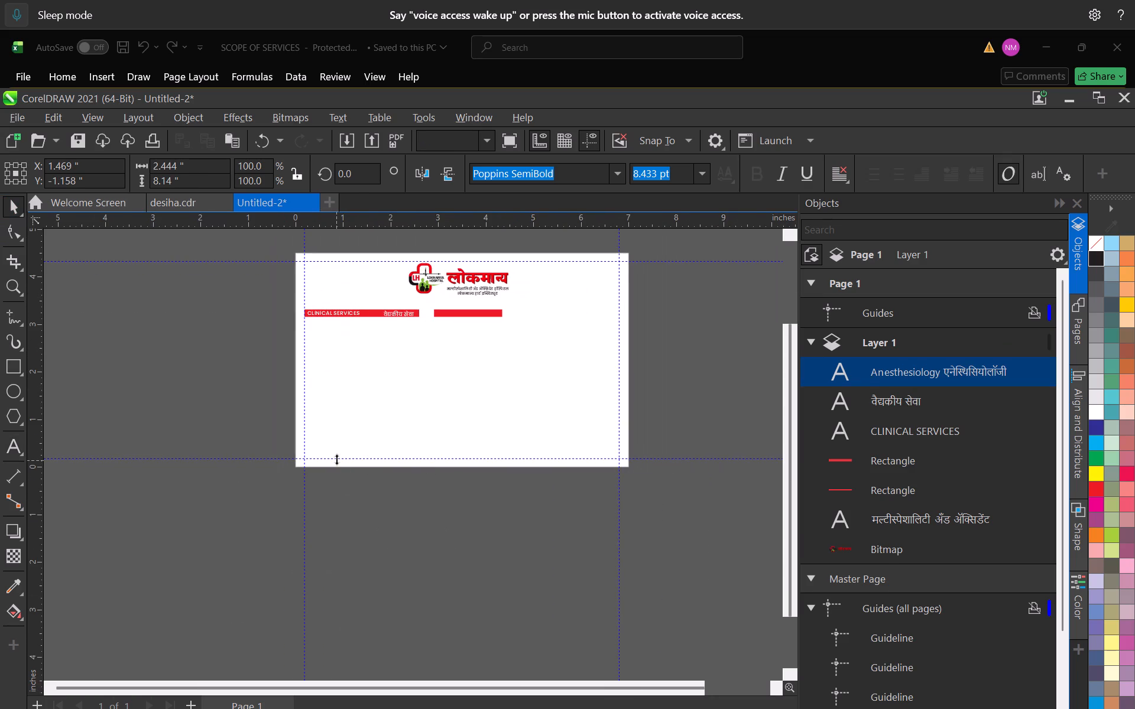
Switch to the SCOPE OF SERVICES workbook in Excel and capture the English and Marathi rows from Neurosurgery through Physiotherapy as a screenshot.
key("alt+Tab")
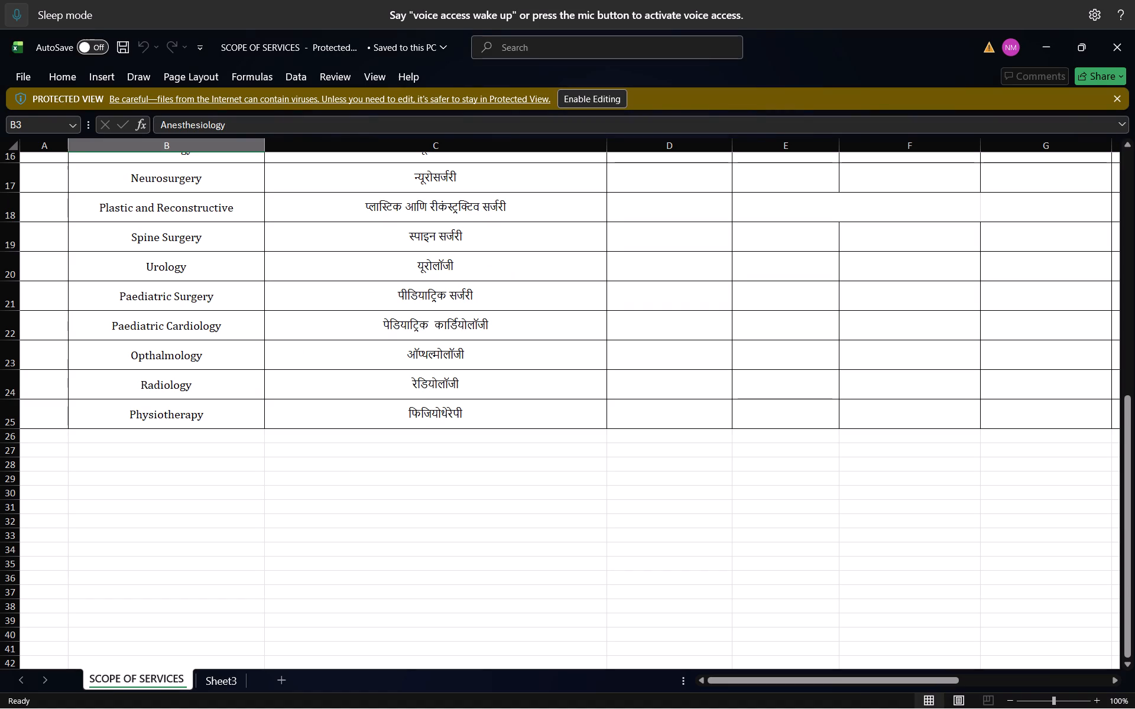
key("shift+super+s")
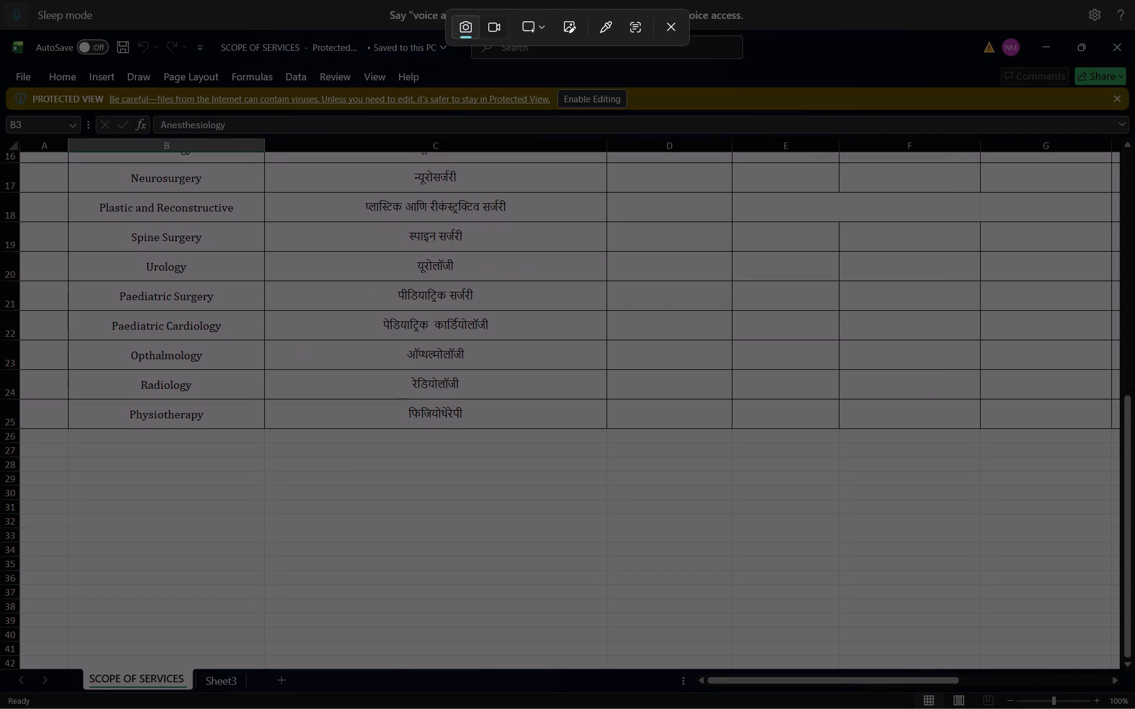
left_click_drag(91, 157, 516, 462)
Switch to Chrome and open a new tab beside the Google Search results.
key("alt+Tab")
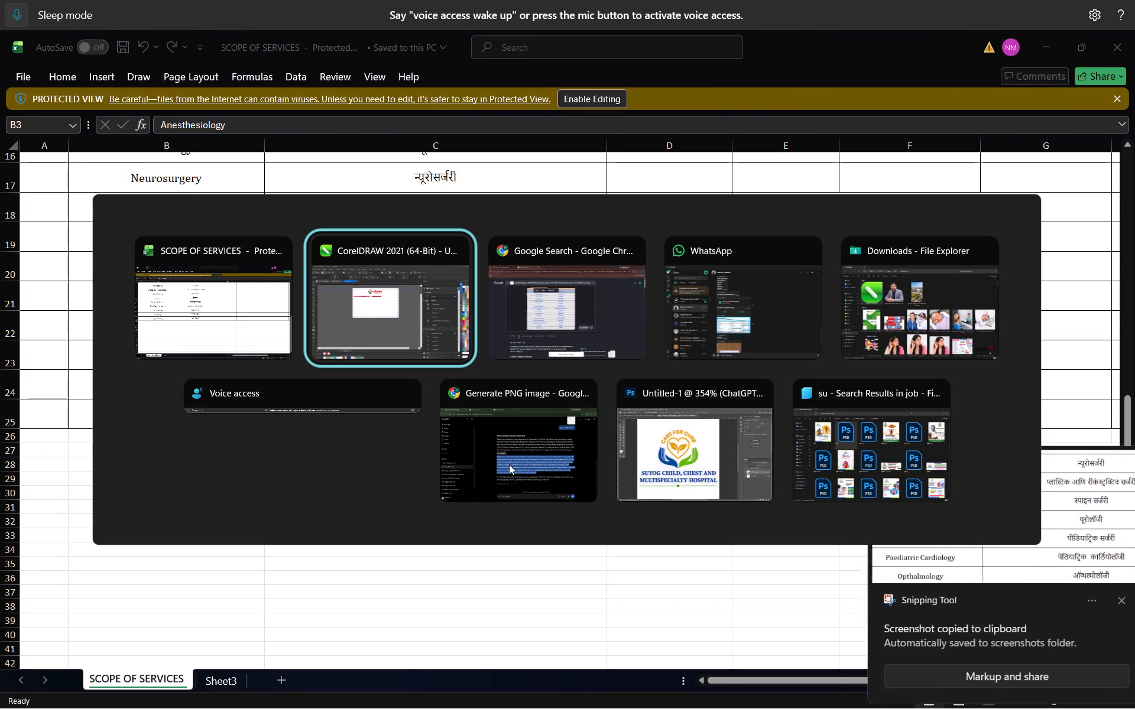
key("alt+Tab")
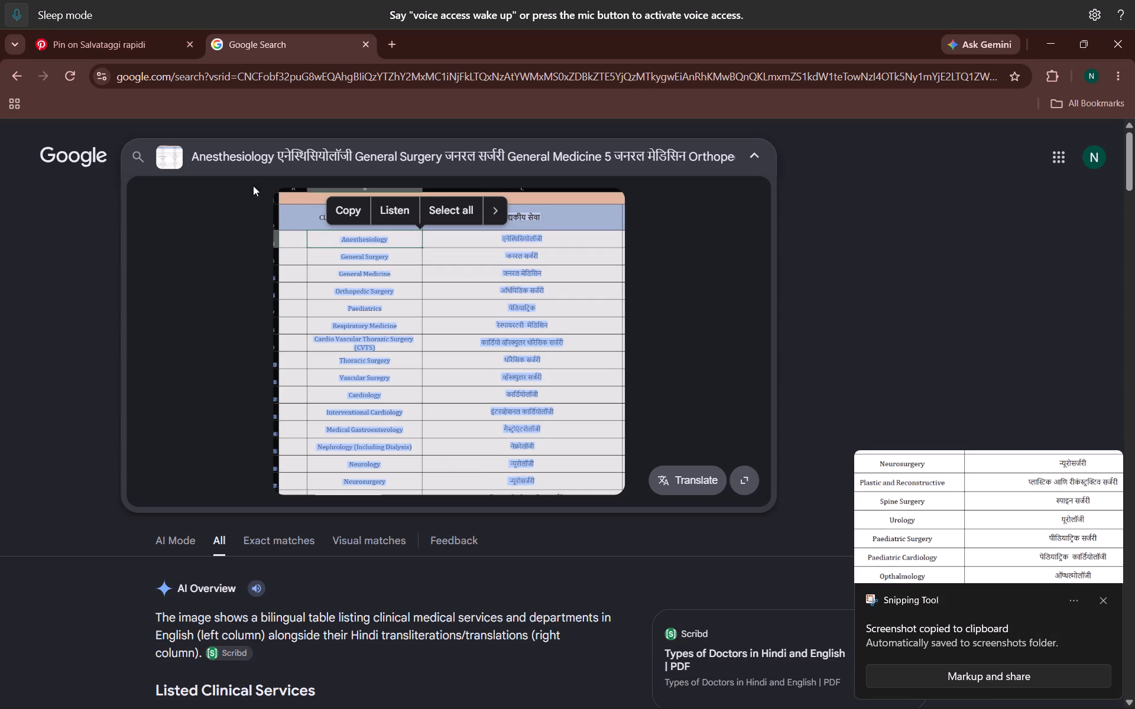
left_click(391, 42)
Return to the Excel workbook and capture only the English clinical services column from Anesthesiology through Paediatric Surgery as a screenshot.
key("alt+Tab")
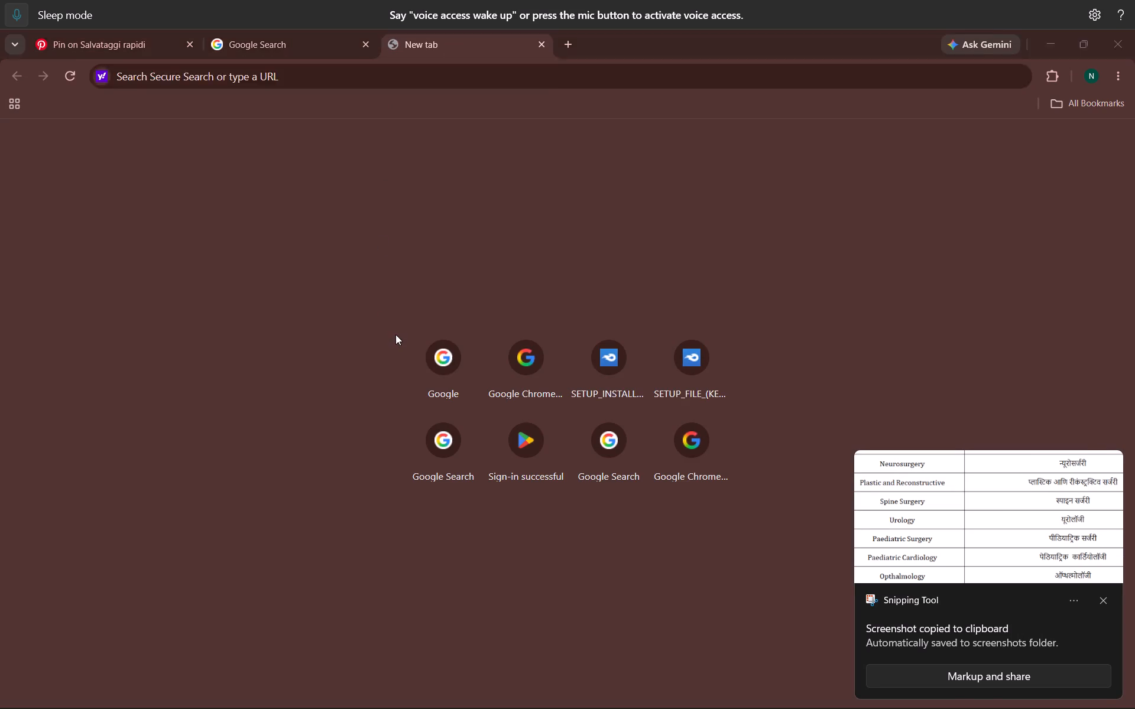
scroll(388, 354, "up", 12)
scroll(388, 354, "down", 1)
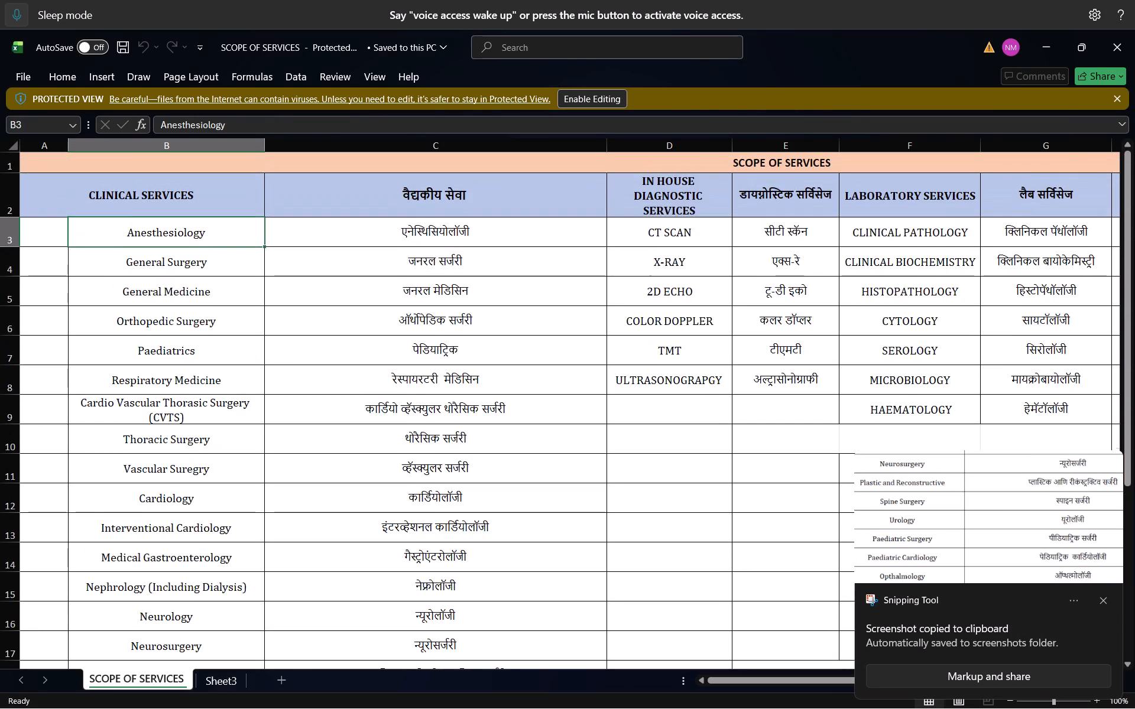
scroll(388, 354, "down", 1)
scroll(388, 354, "down", 1, "ctrl")
scroll(388, 354, "down", 2)
scroll(388, 354, "up", 1)
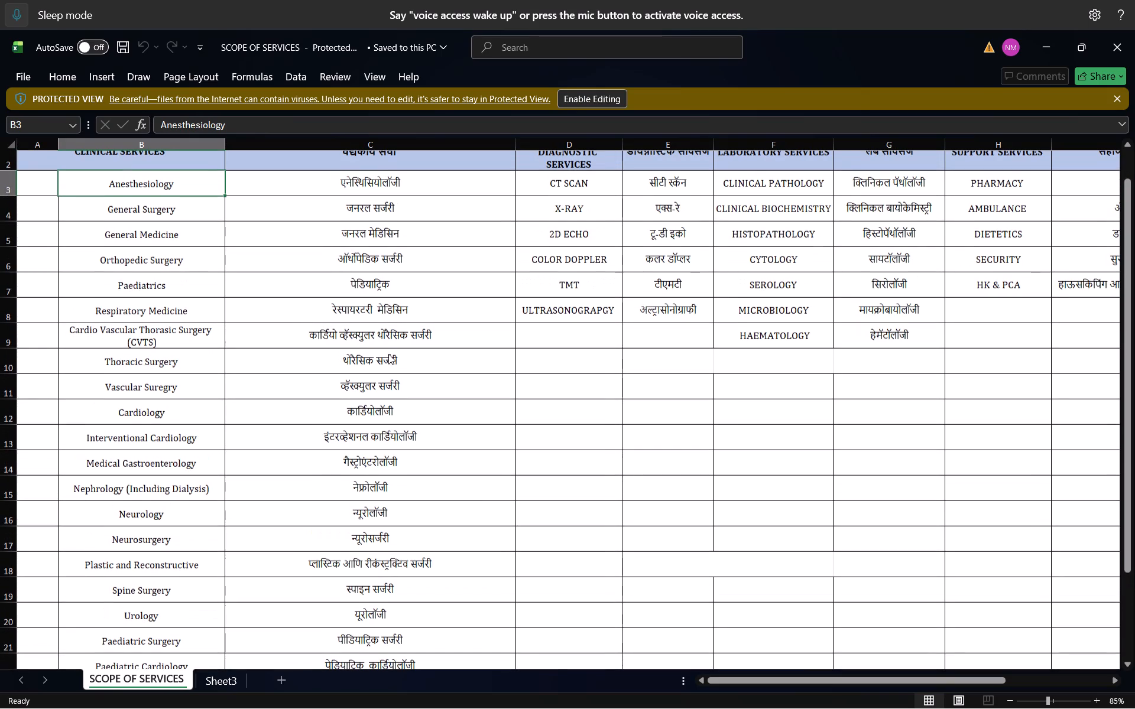
key("shift+super+s")
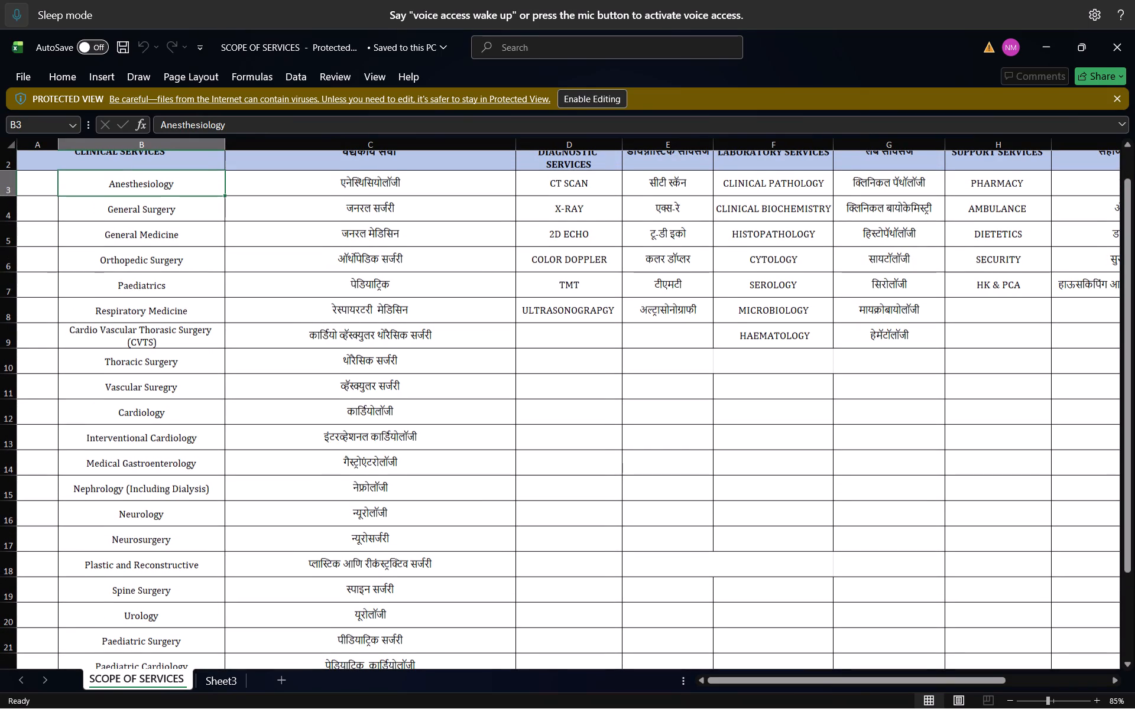
left_click_drag(57, 168, 223, 653)
Switch back to Chrome and open the Google homepage in the new tab.
key("alt+Tab")
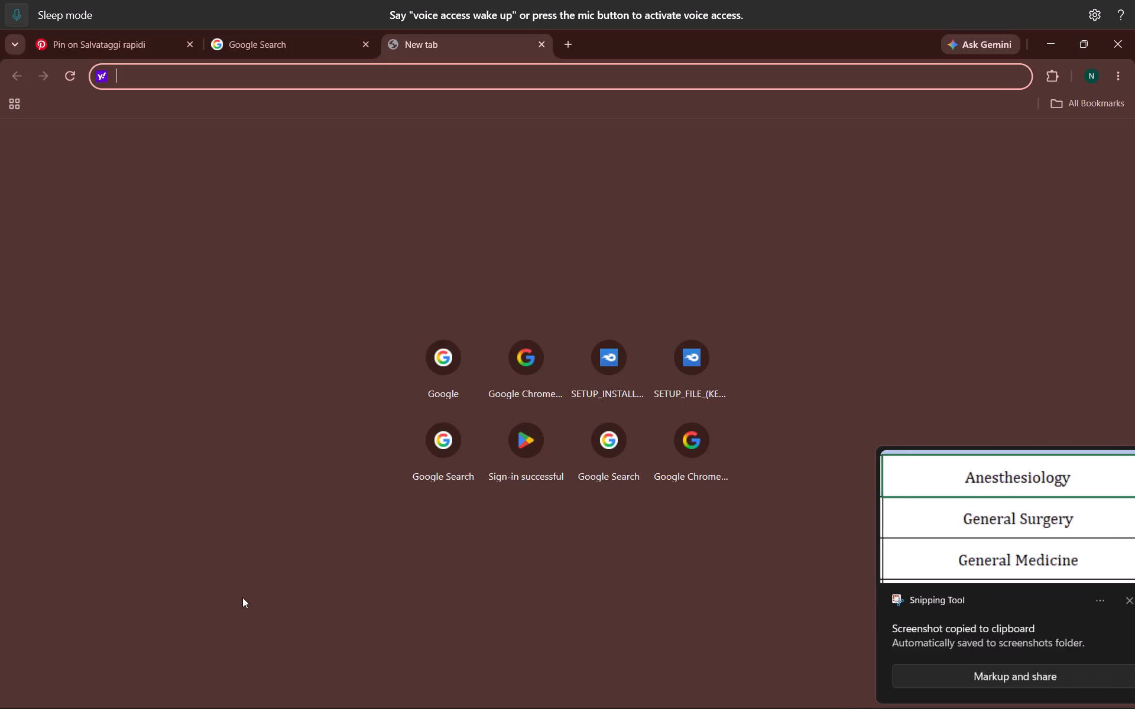
key("alt+Tab")
key("alt+Tab")
left_click(190, 335, "alt")
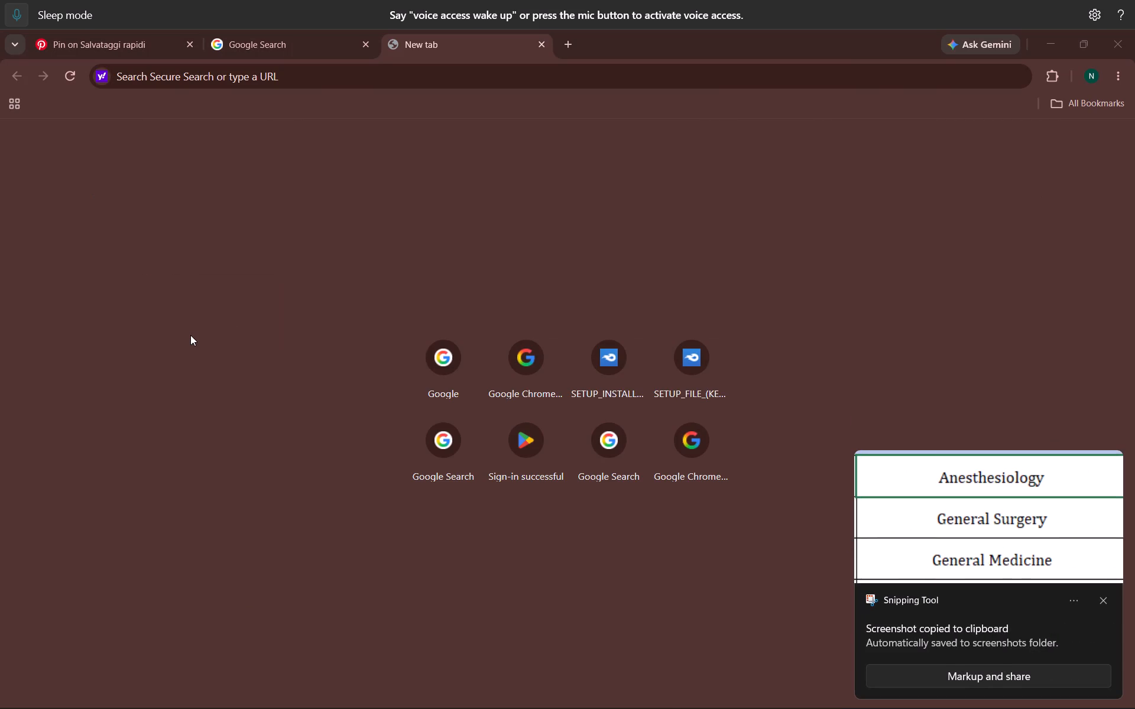
left_click(423, 386)
left_click(362, 41)
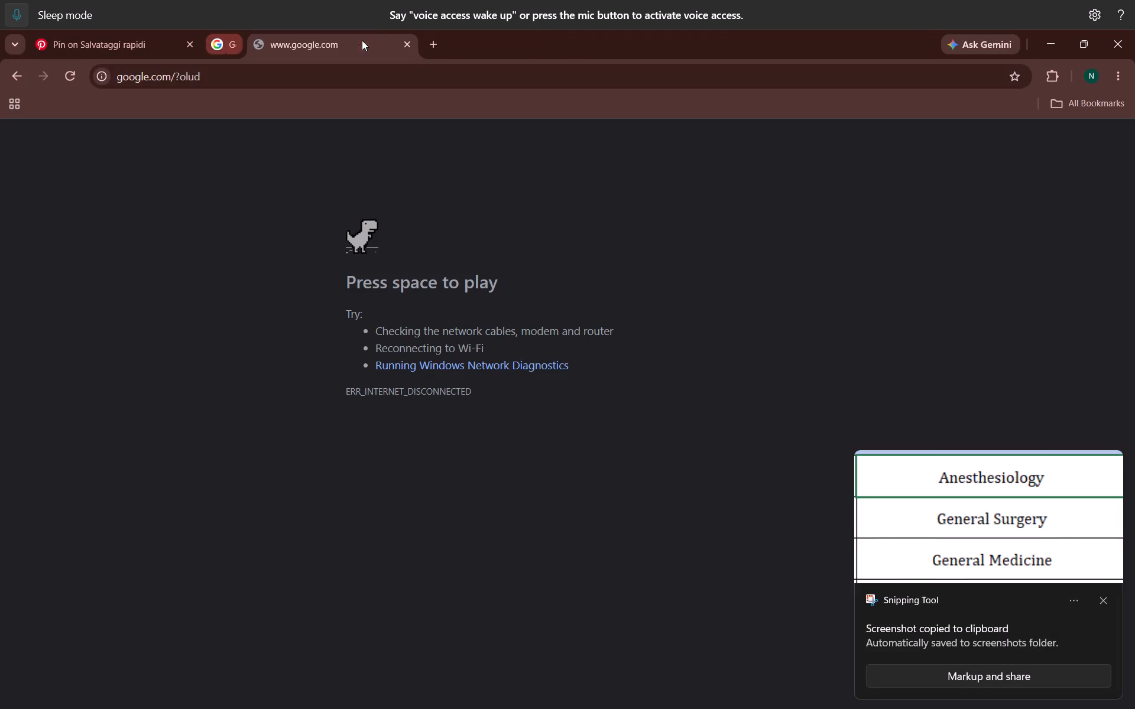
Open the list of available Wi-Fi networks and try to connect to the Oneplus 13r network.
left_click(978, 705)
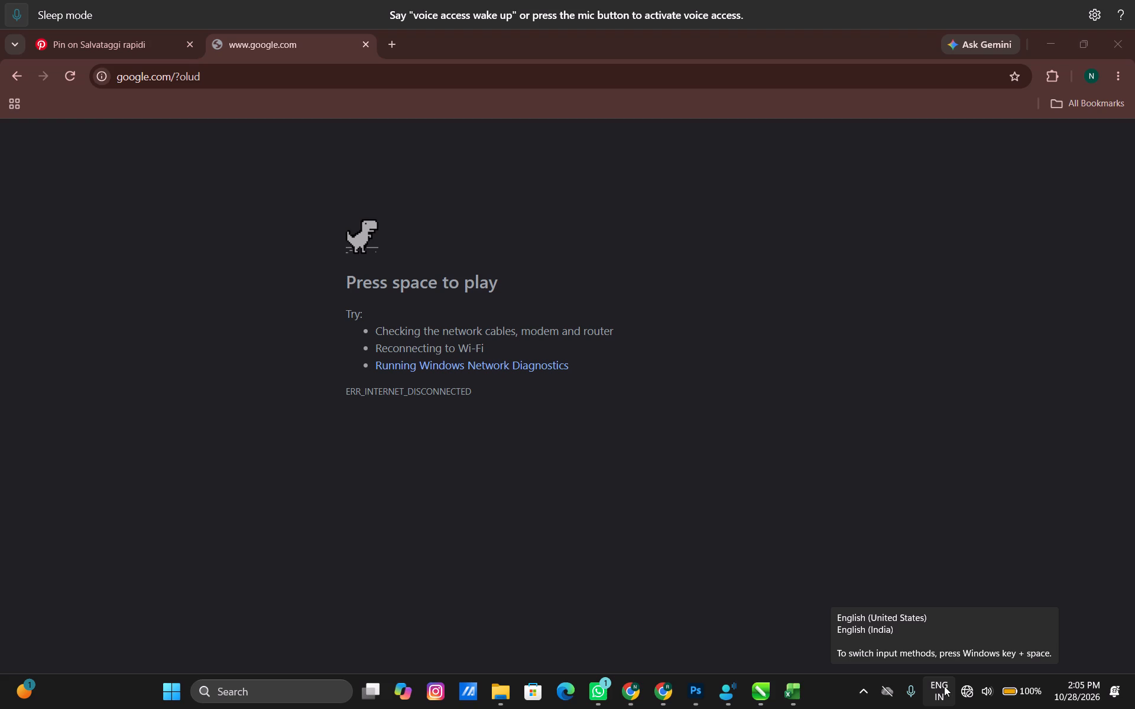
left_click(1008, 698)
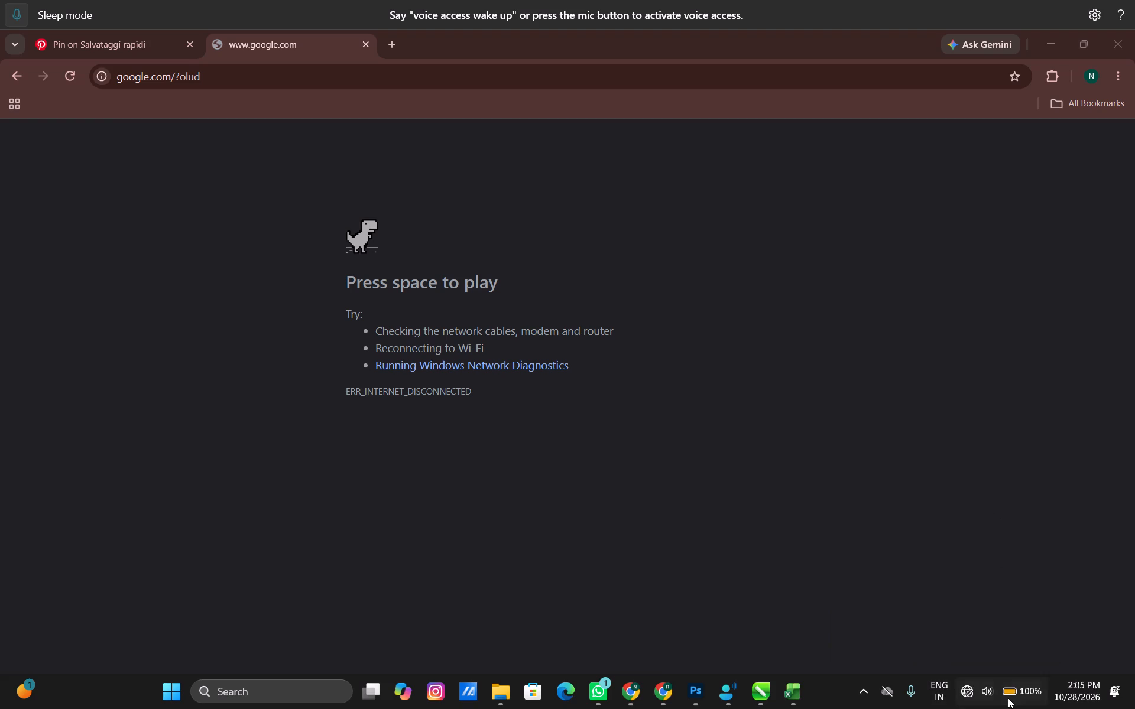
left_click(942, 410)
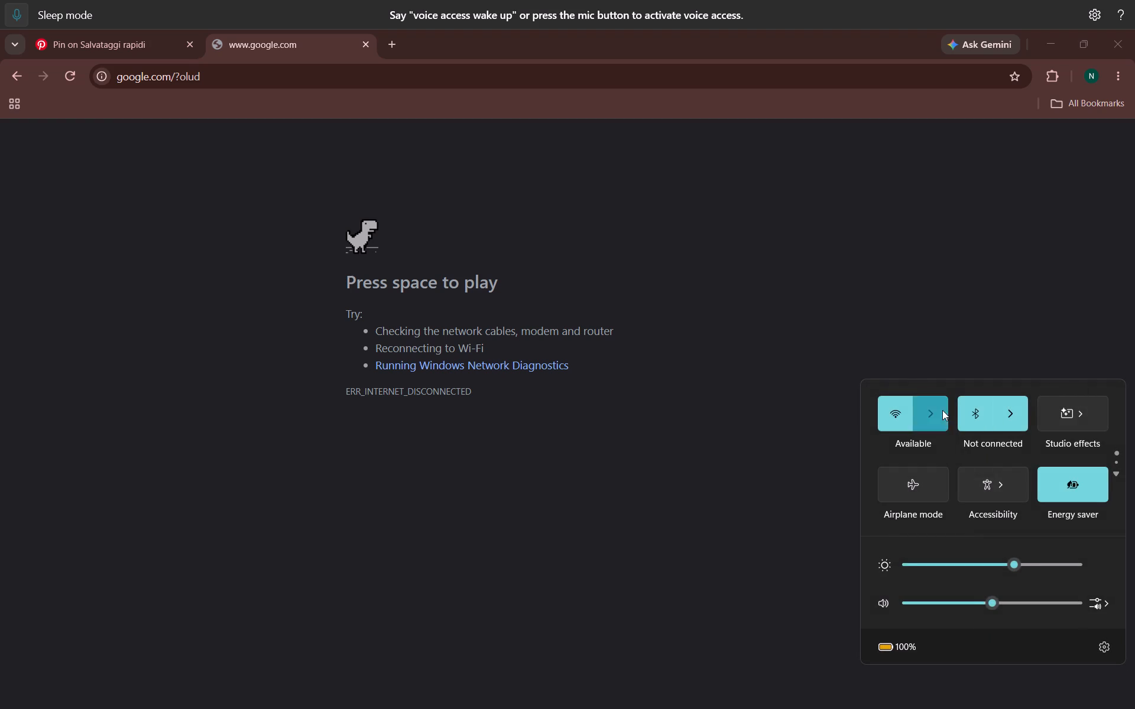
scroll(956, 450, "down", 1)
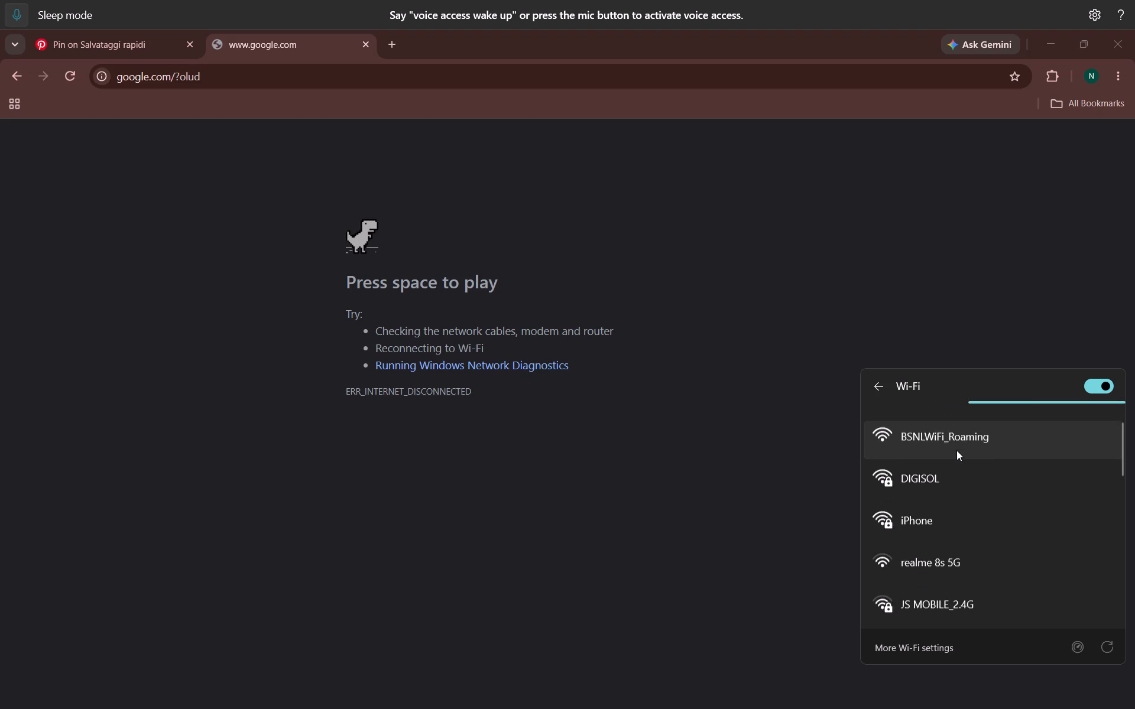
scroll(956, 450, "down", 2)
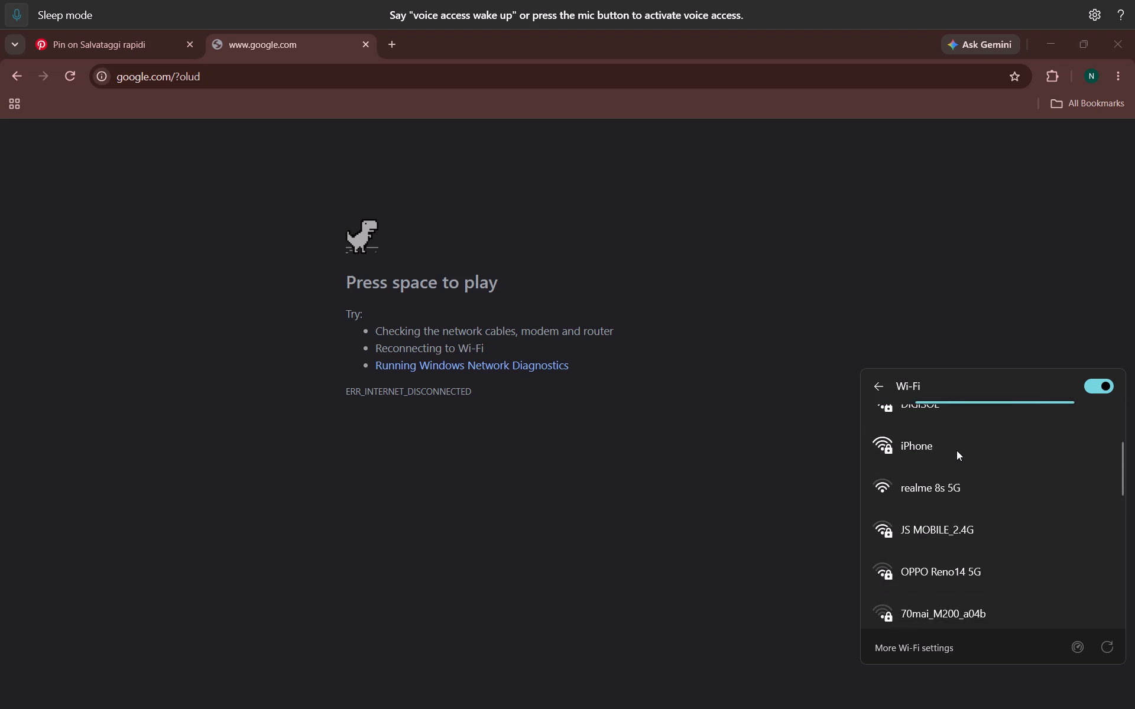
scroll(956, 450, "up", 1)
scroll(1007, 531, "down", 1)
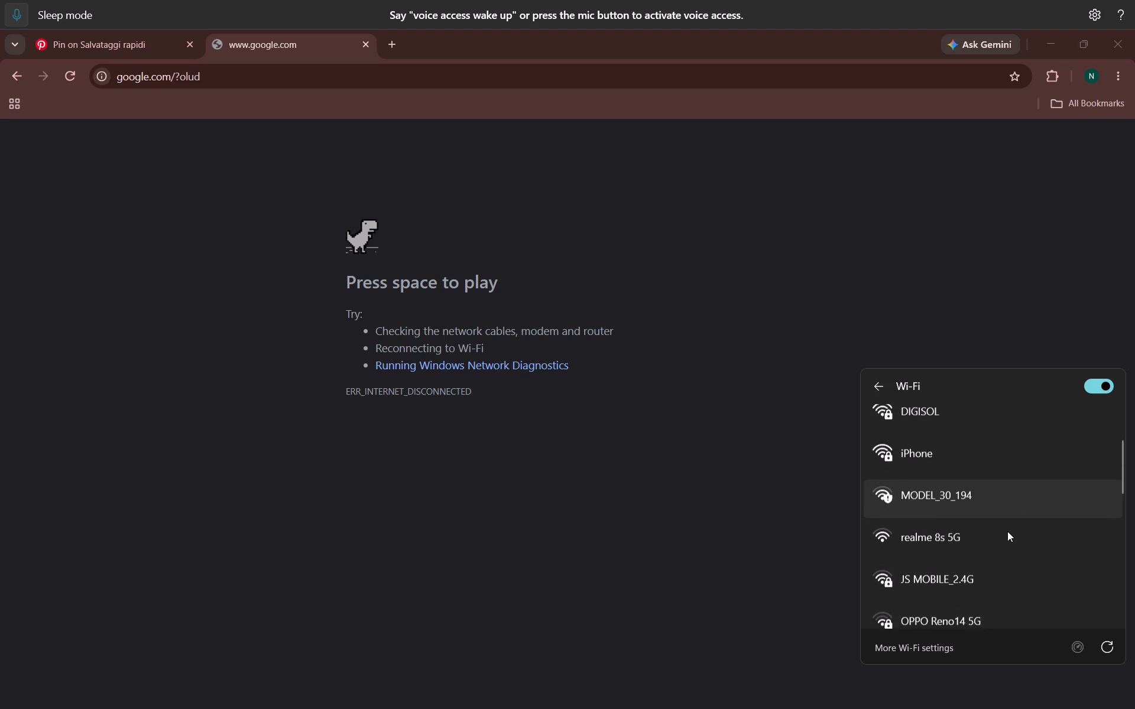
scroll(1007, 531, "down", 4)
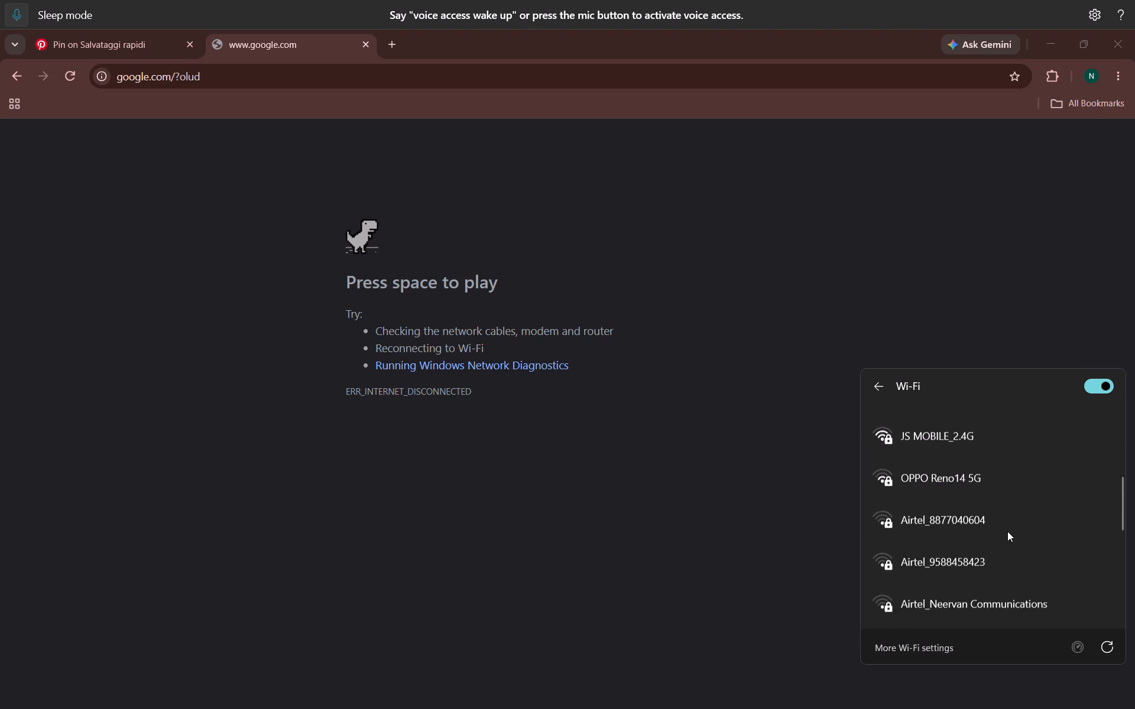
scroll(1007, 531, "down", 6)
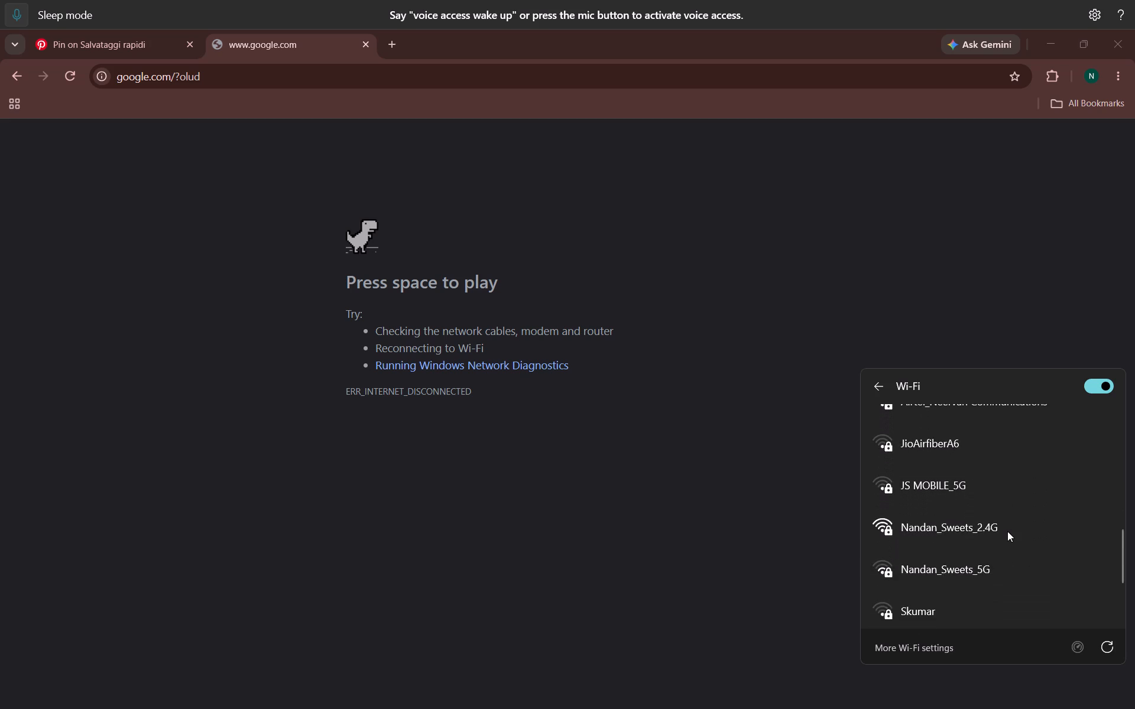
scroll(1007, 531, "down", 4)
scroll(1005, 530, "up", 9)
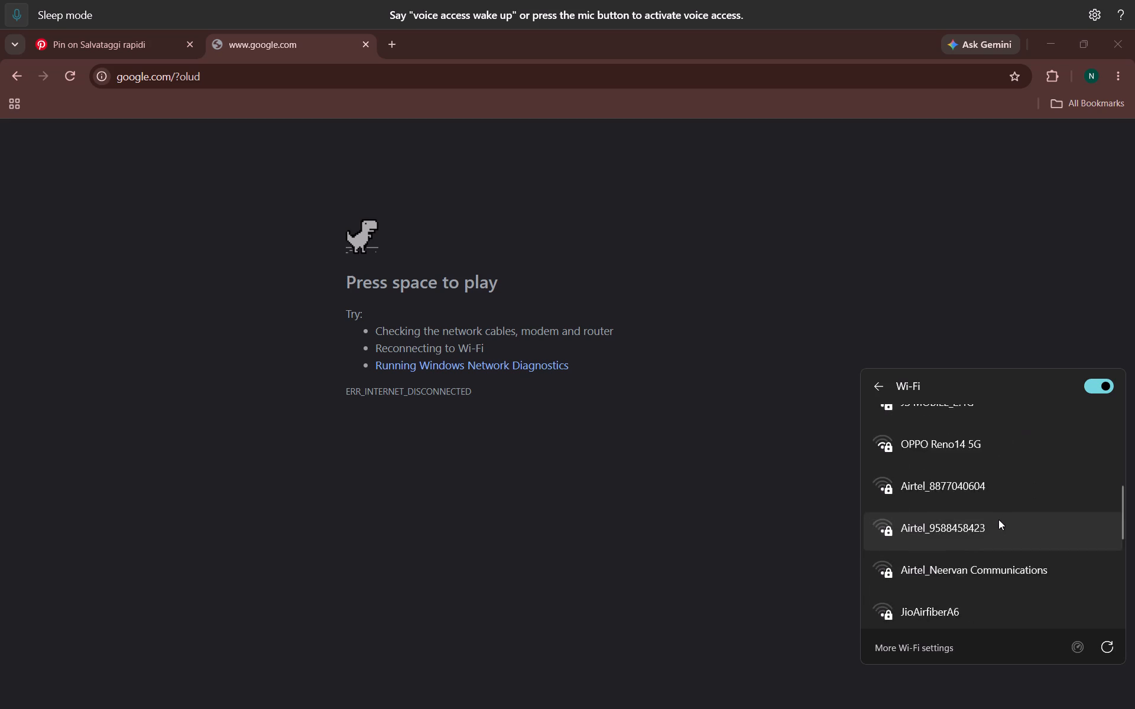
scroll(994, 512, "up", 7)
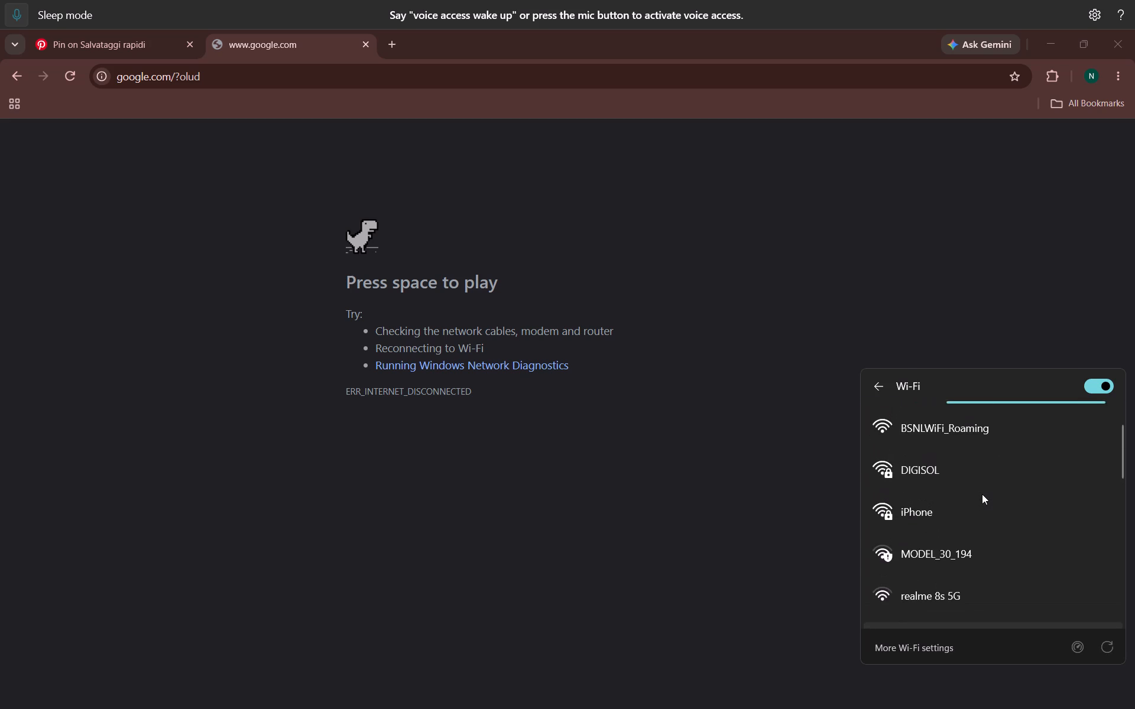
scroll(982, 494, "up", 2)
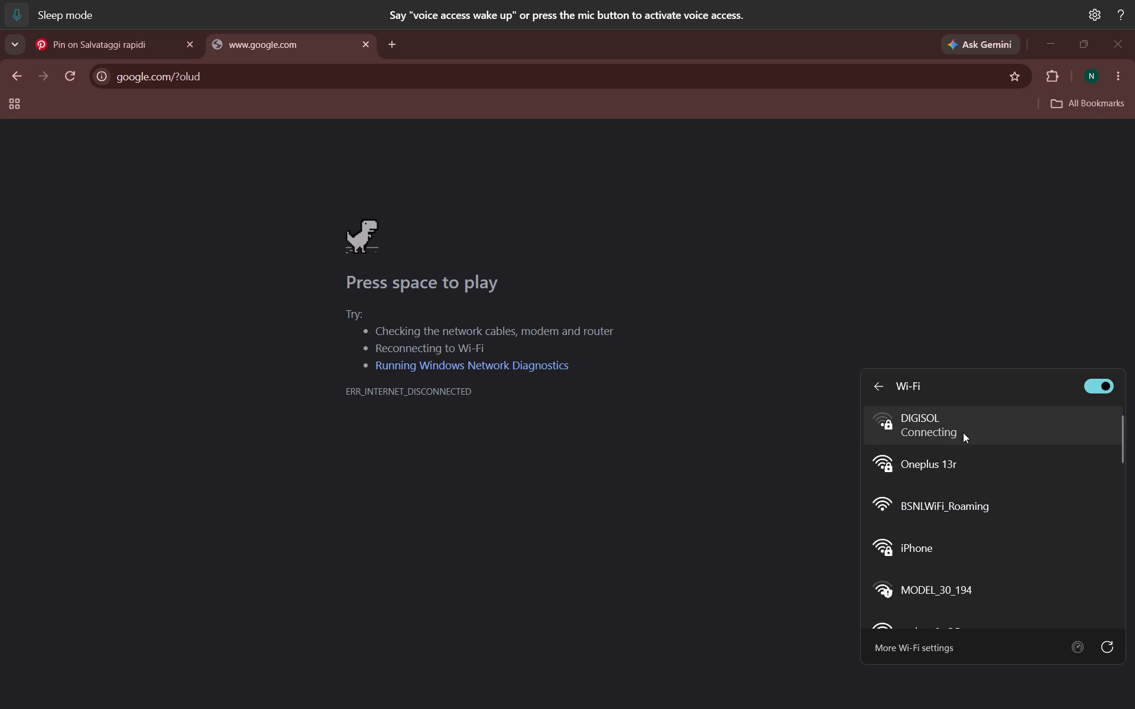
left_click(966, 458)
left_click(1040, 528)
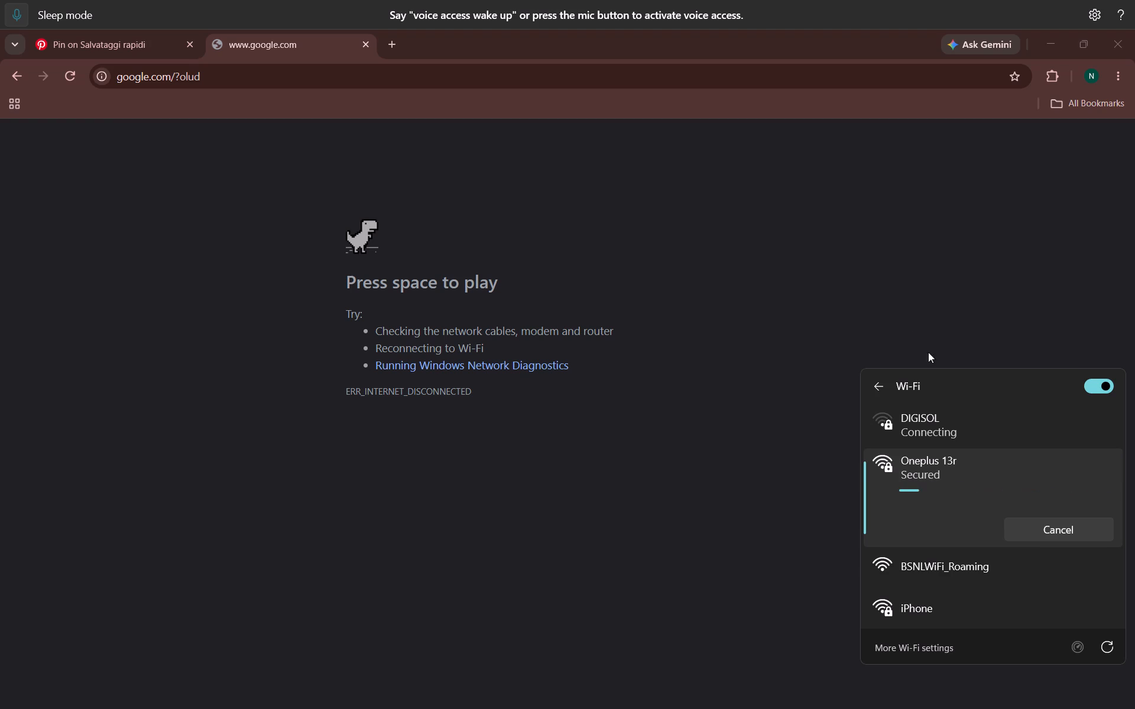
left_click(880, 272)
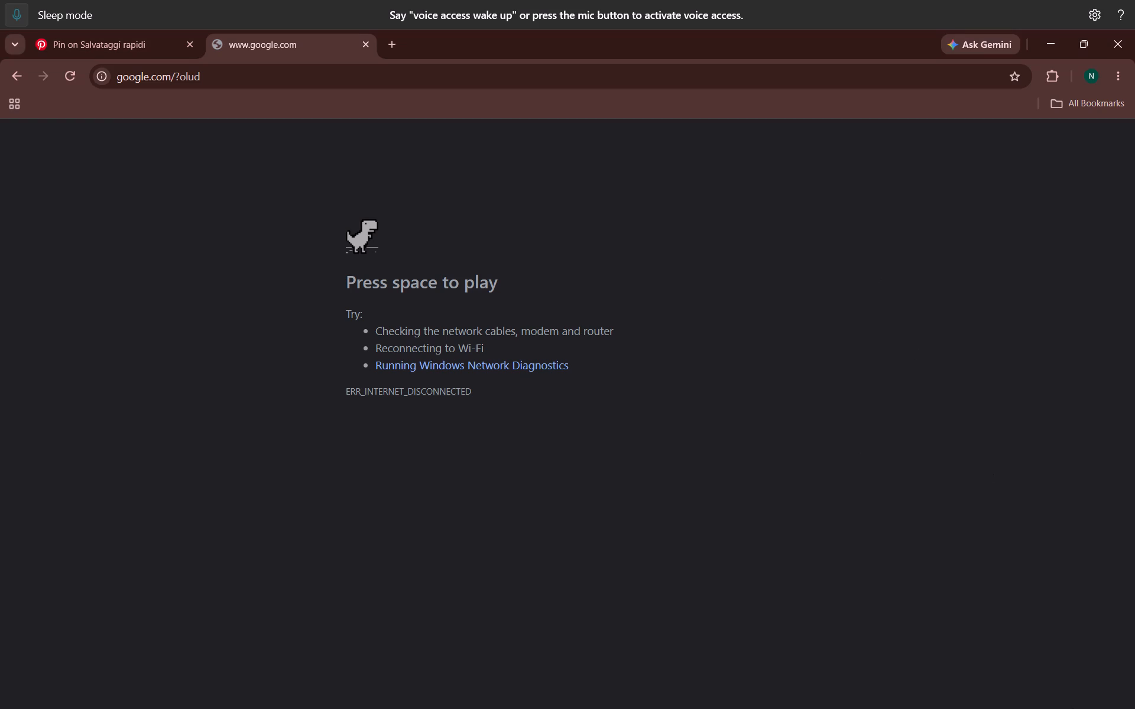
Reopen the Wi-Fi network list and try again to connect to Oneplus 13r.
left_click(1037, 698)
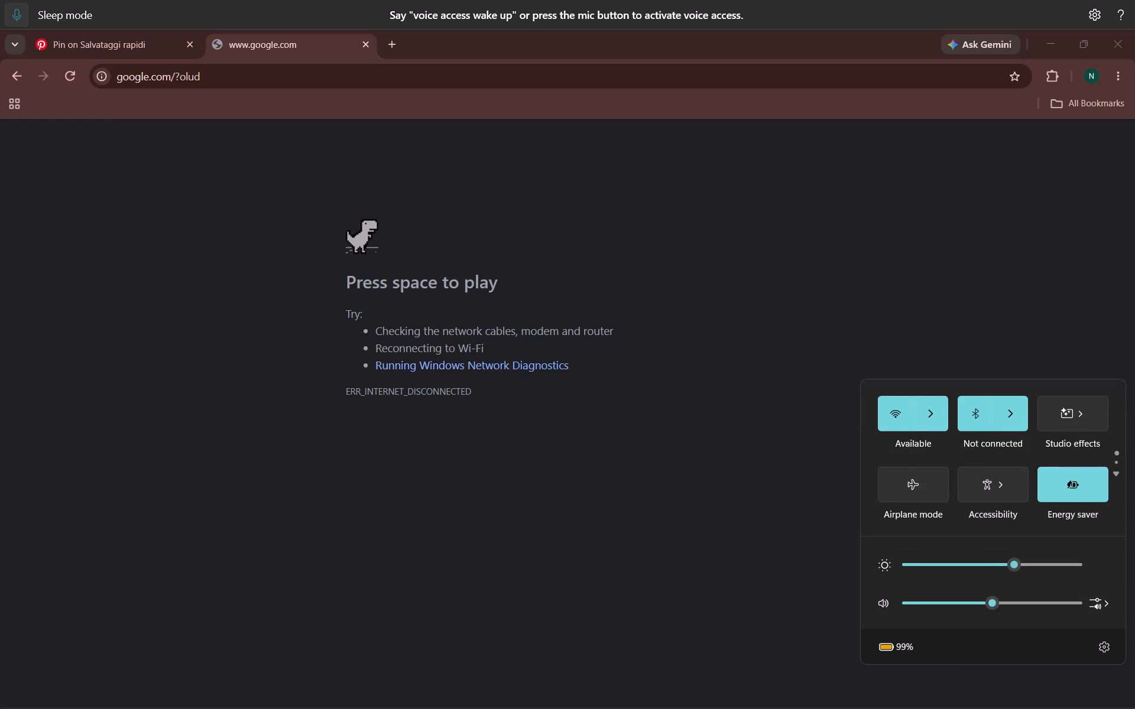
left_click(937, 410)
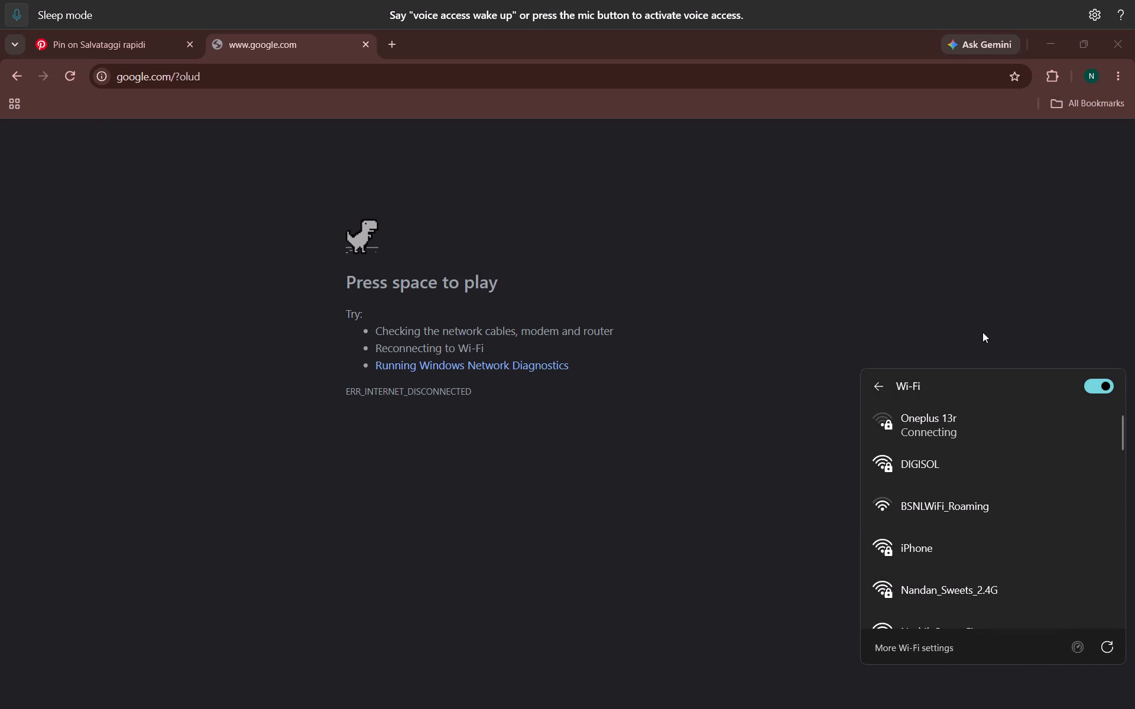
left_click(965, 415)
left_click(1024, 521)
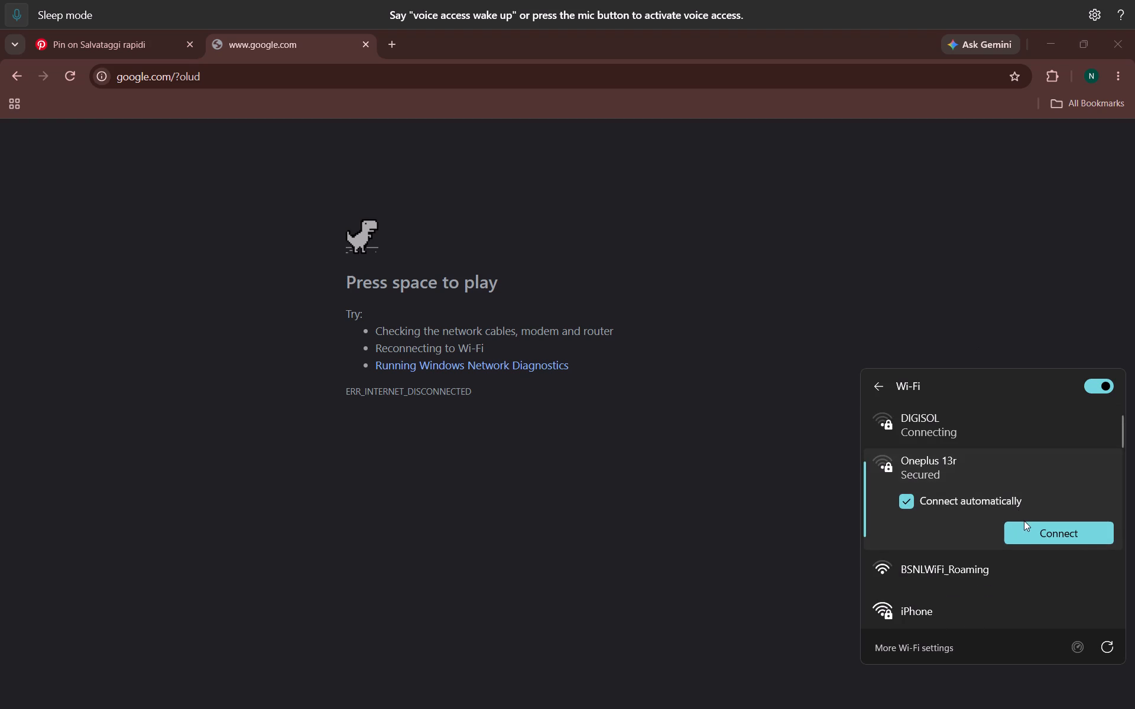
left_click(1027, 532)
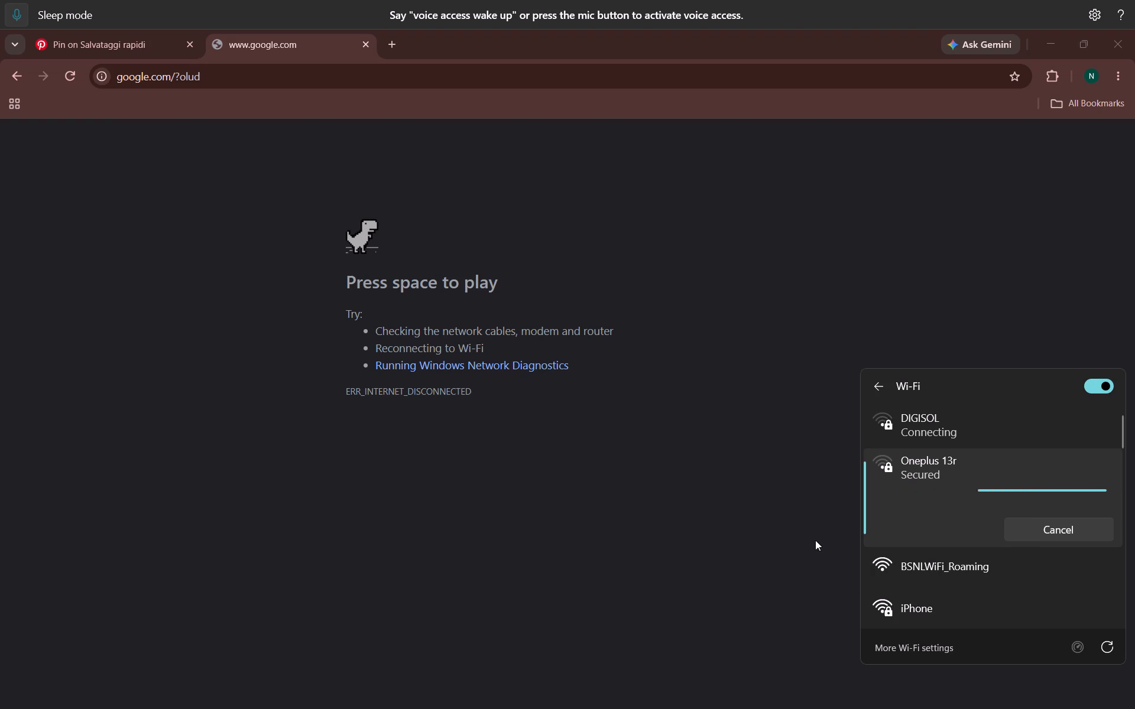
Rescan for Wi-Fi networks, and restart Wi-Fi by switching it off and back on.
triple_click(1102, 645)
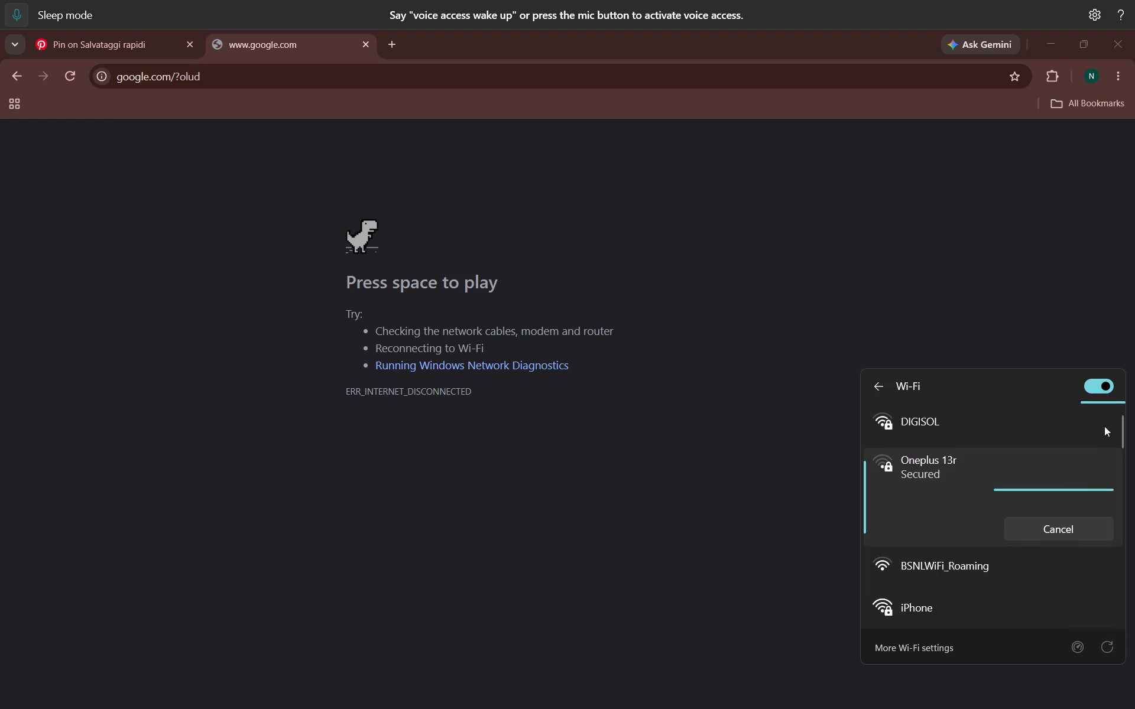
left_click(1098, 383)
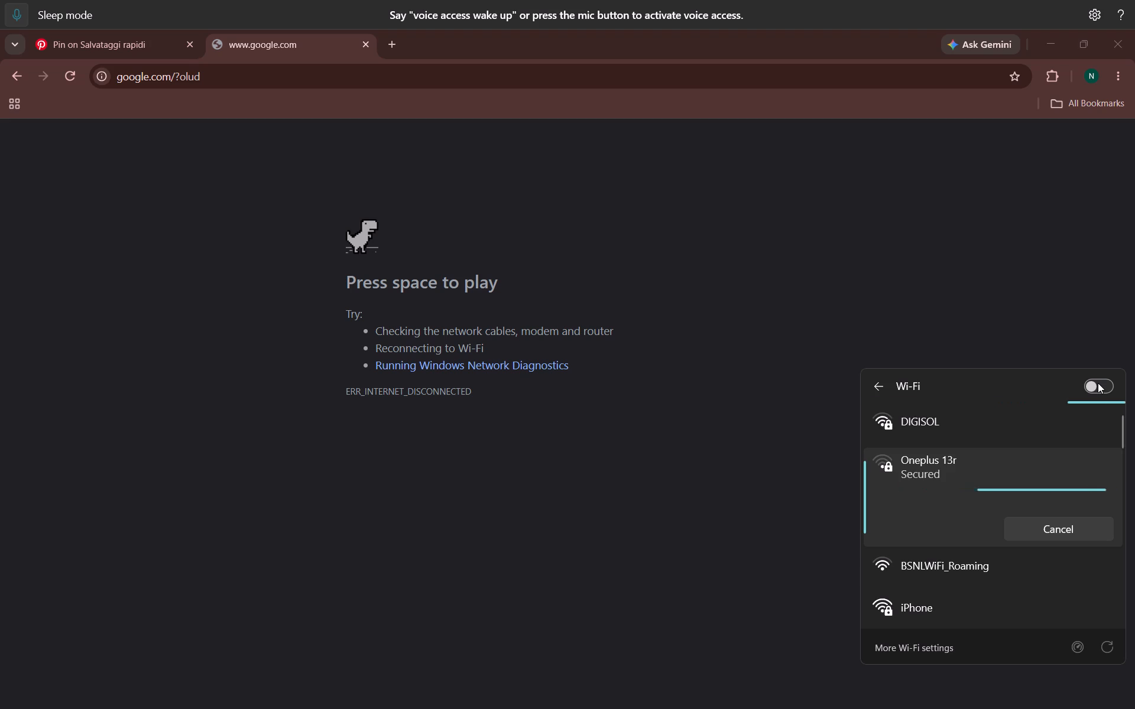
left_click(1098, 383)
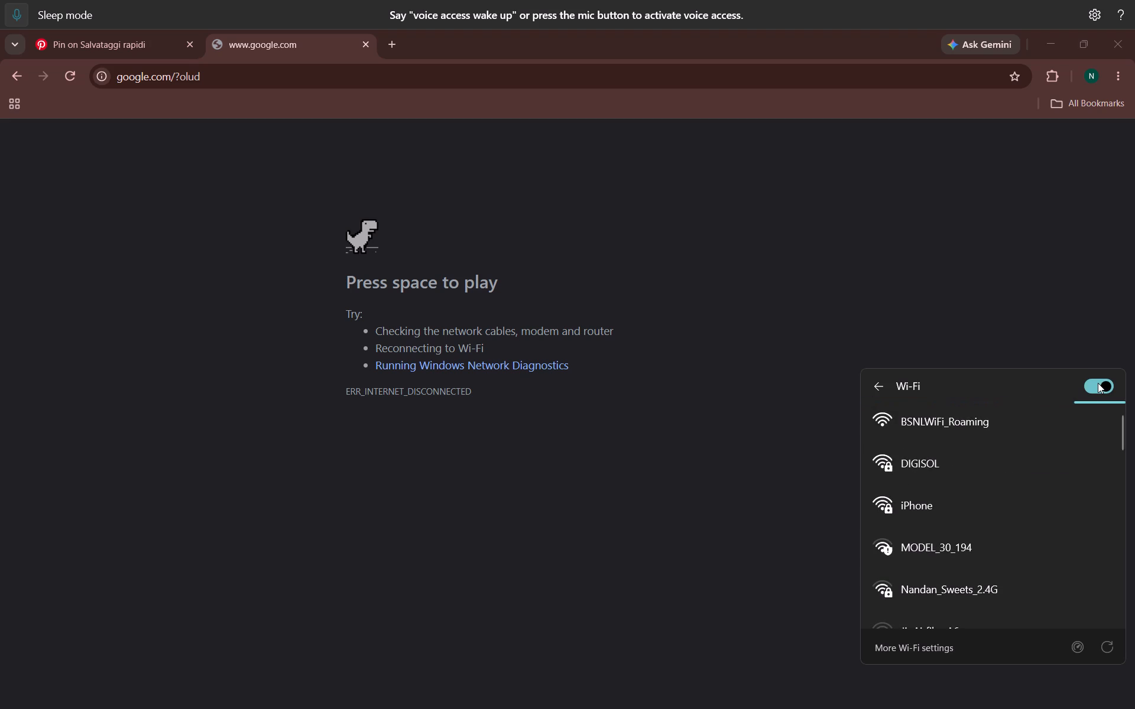
Look through the full list of available Wi-Fi networks for the Oneplus 13r network.
scroll(969, 493, "down", 2)
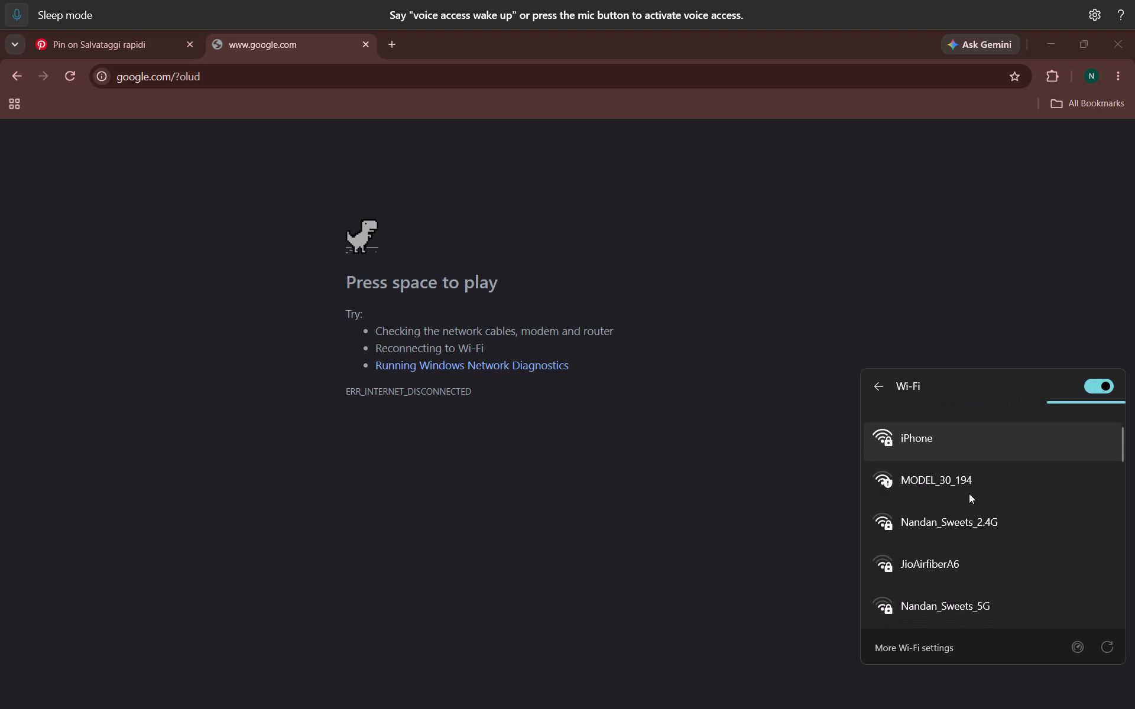
scroll(969, 493, "down", 2)
scroll(969, 493, "up", 11)
scroll(969, 493, "down", 6)
scroll(969, 493, "up", 4)
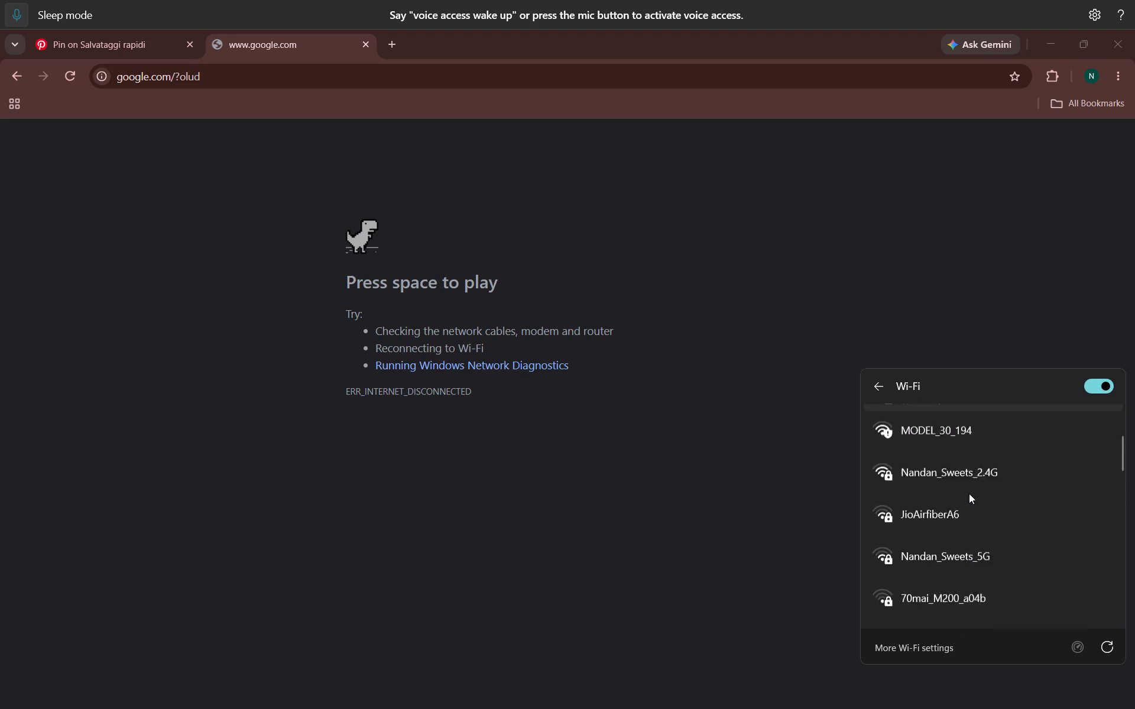
scroll(969, 493, "up", 9)
scroll(969, 493, "down", 1)
scroll(969, 493, "up", 8)
scroll(964, 490, "down", 10)
scroll(962, 494, "up", 20)
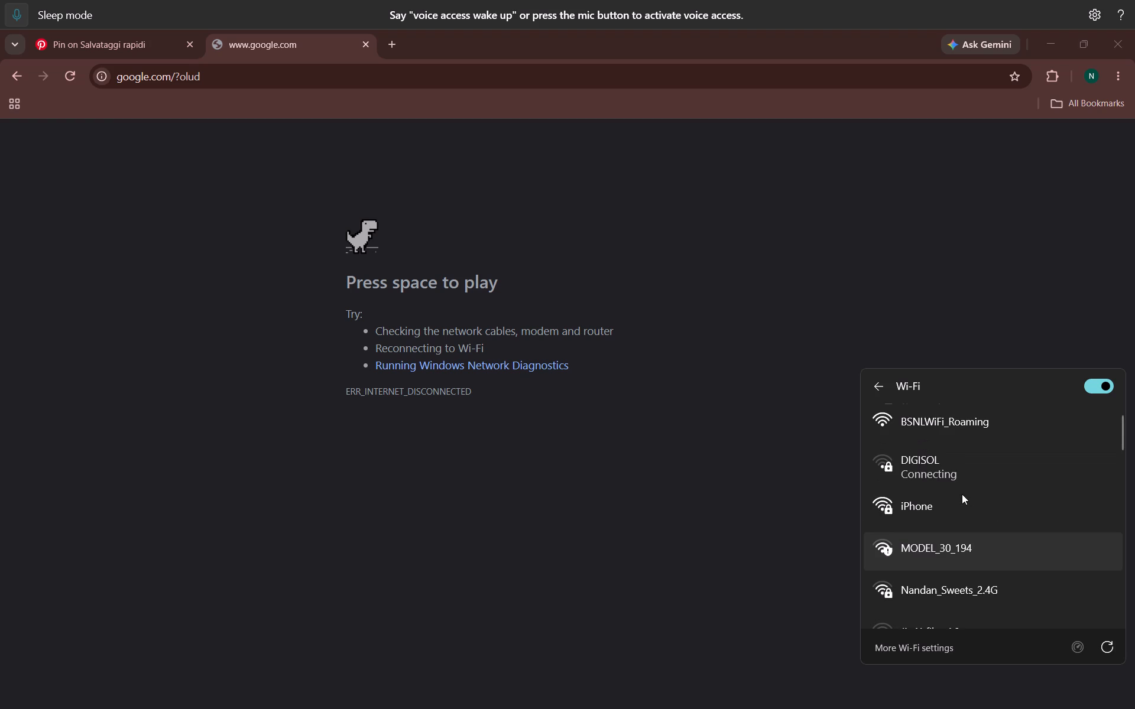
scroll(941, 523, "up", 4)
scroll(944, 471, "down", 5)
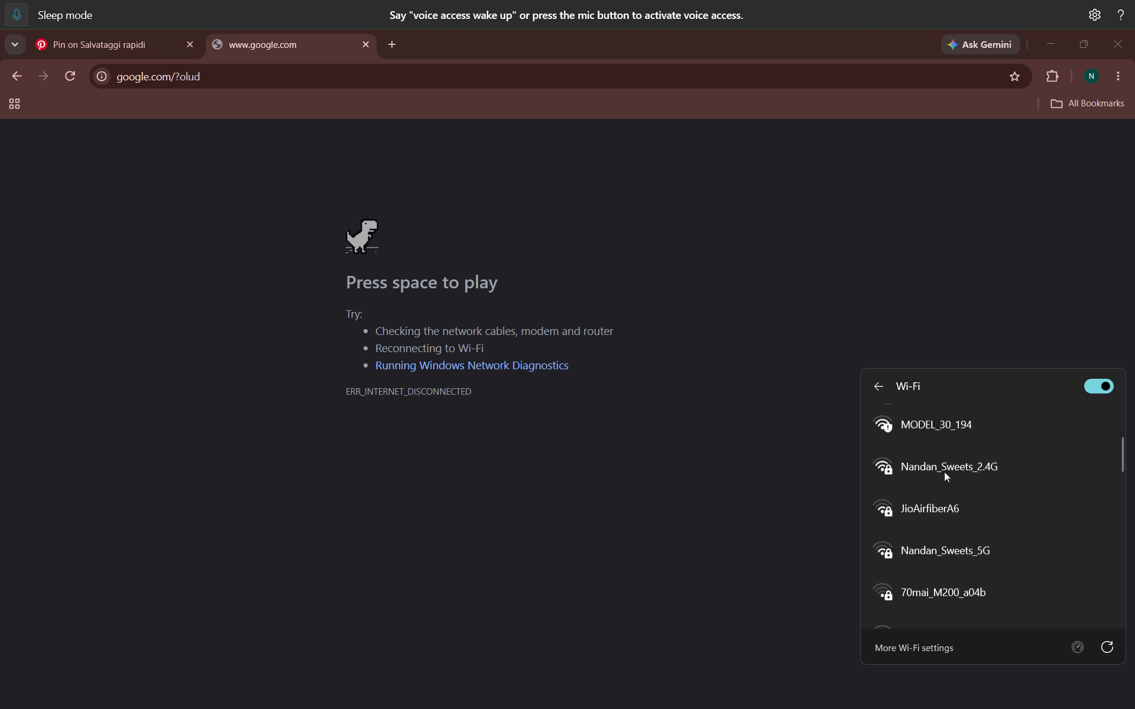
scroll(944, 471, "down", 14)
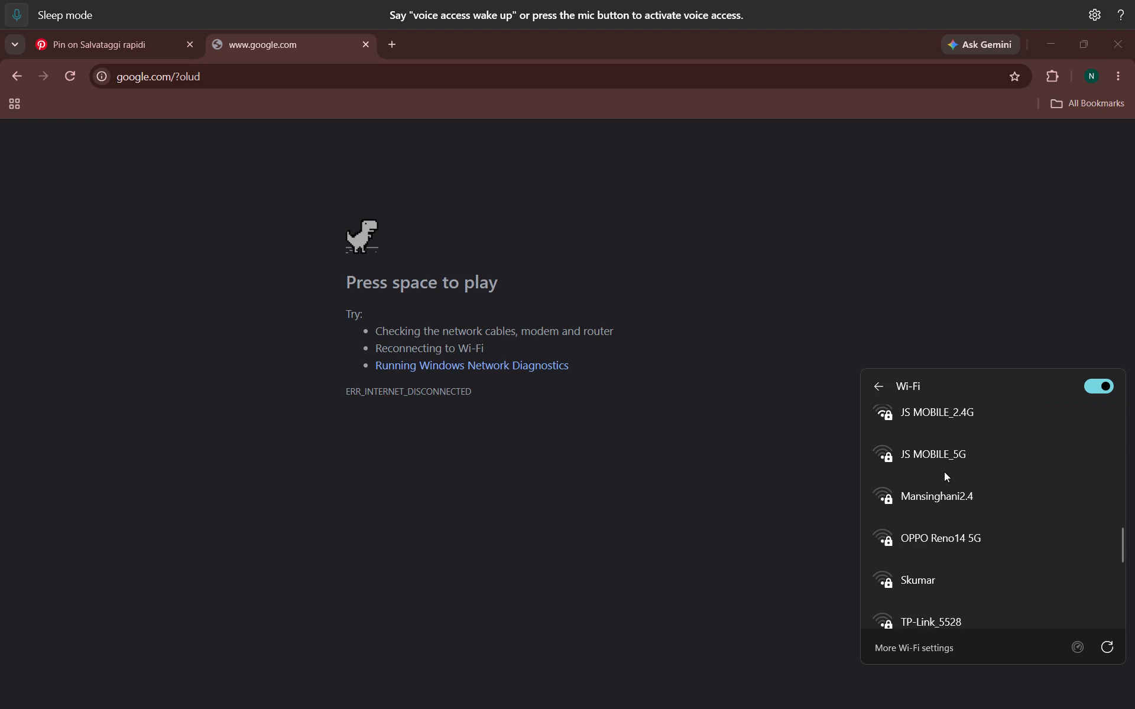
scroll(942, 511, "up", 9)
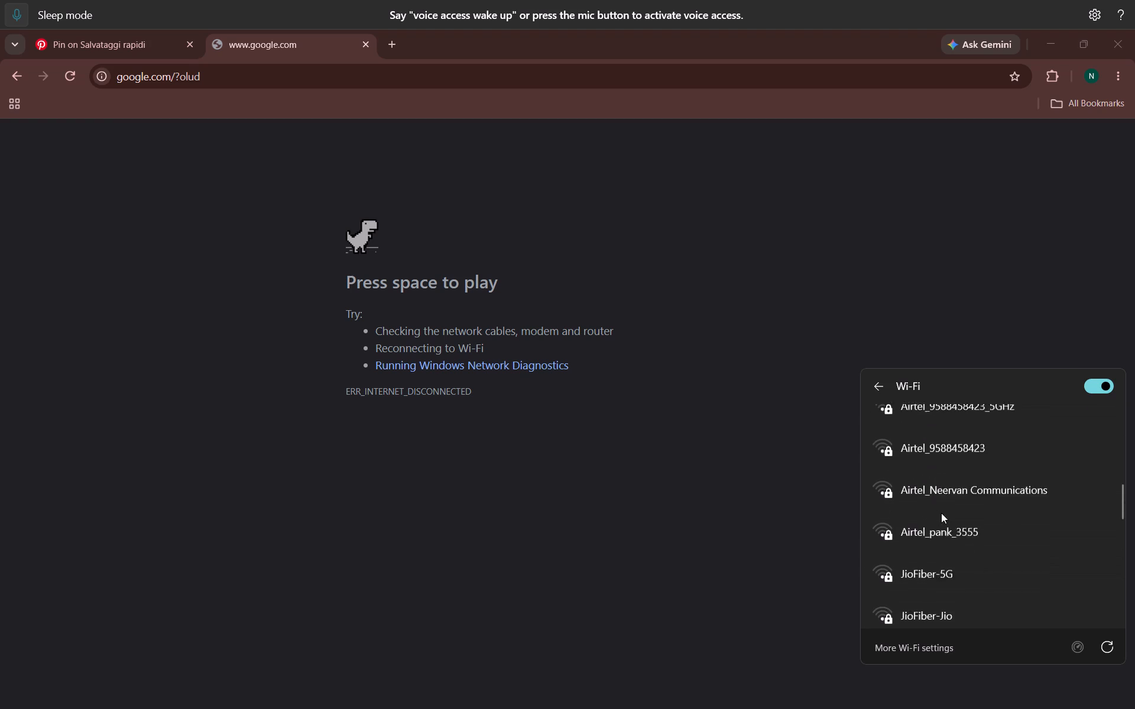
scroll(941, 513, "up", 14)
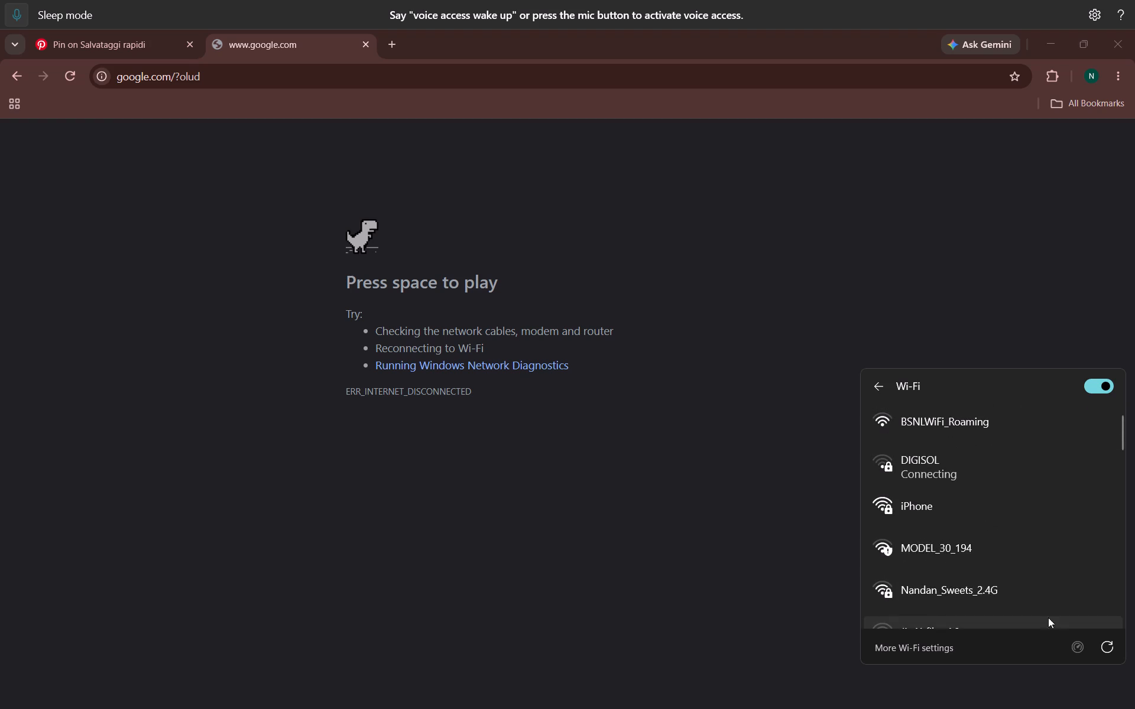
scroll(989, 506, "down", 19)
scroll(1048, 603, "down", 5)
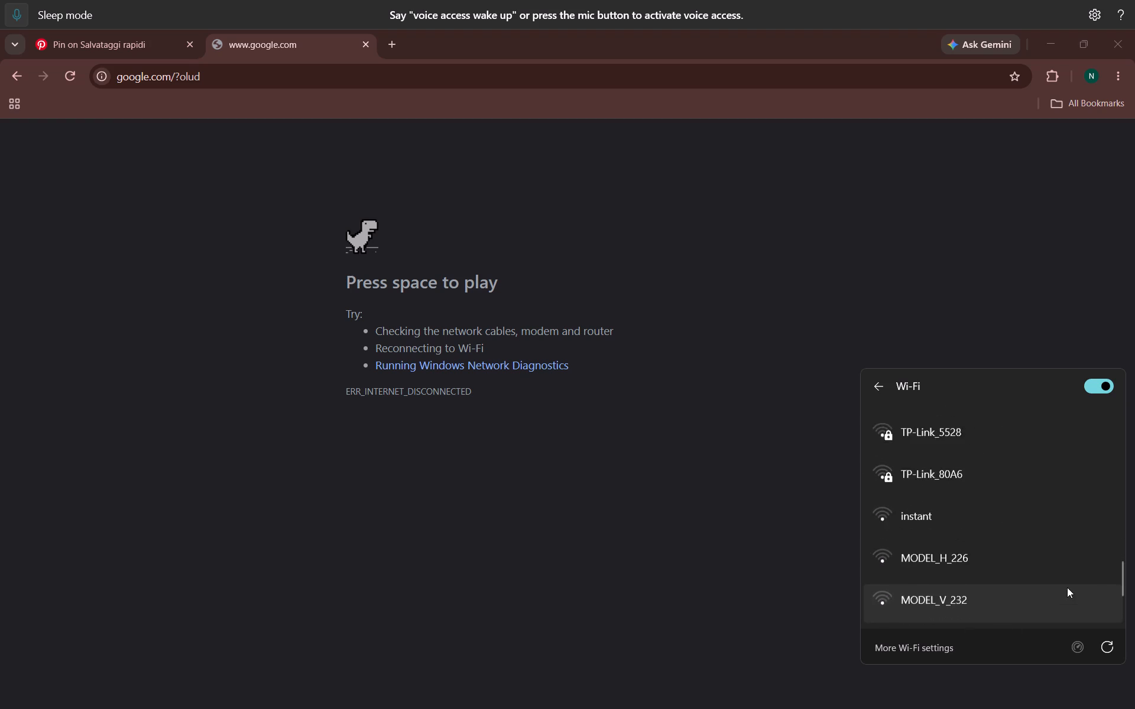
scroll(1066, 555, "down", 10)
Switch Wi-Fi off and back on again, and rescan for available networks.
left_click(1105, 392)
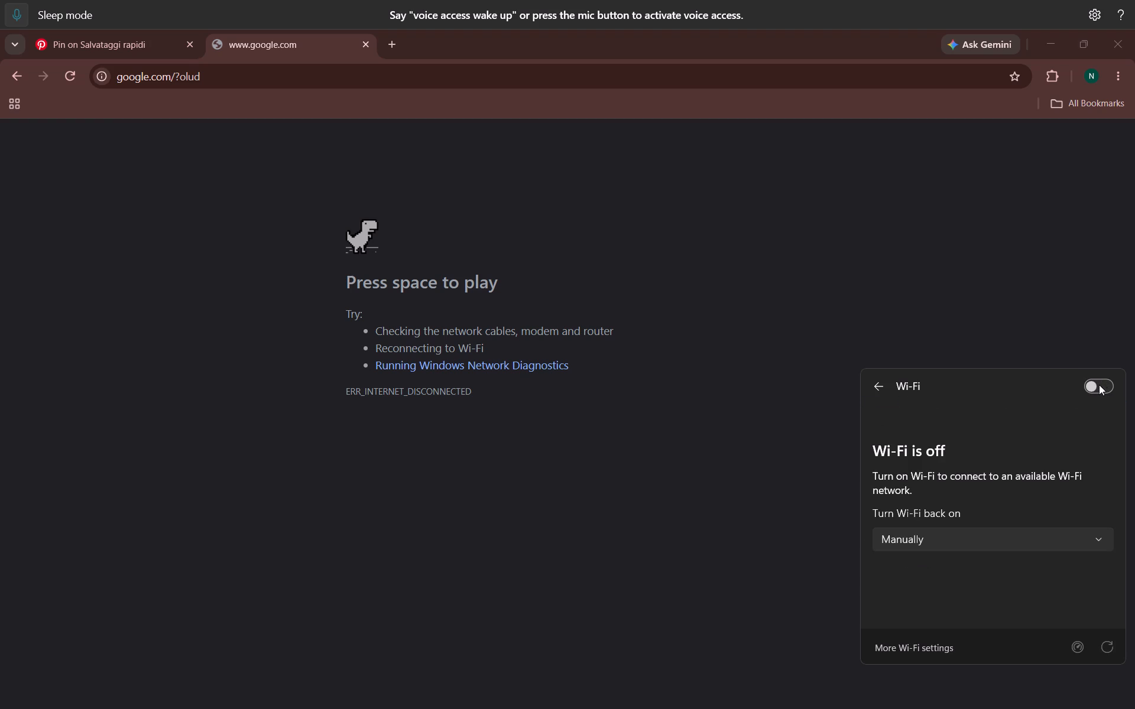
left_click(1099, 385)
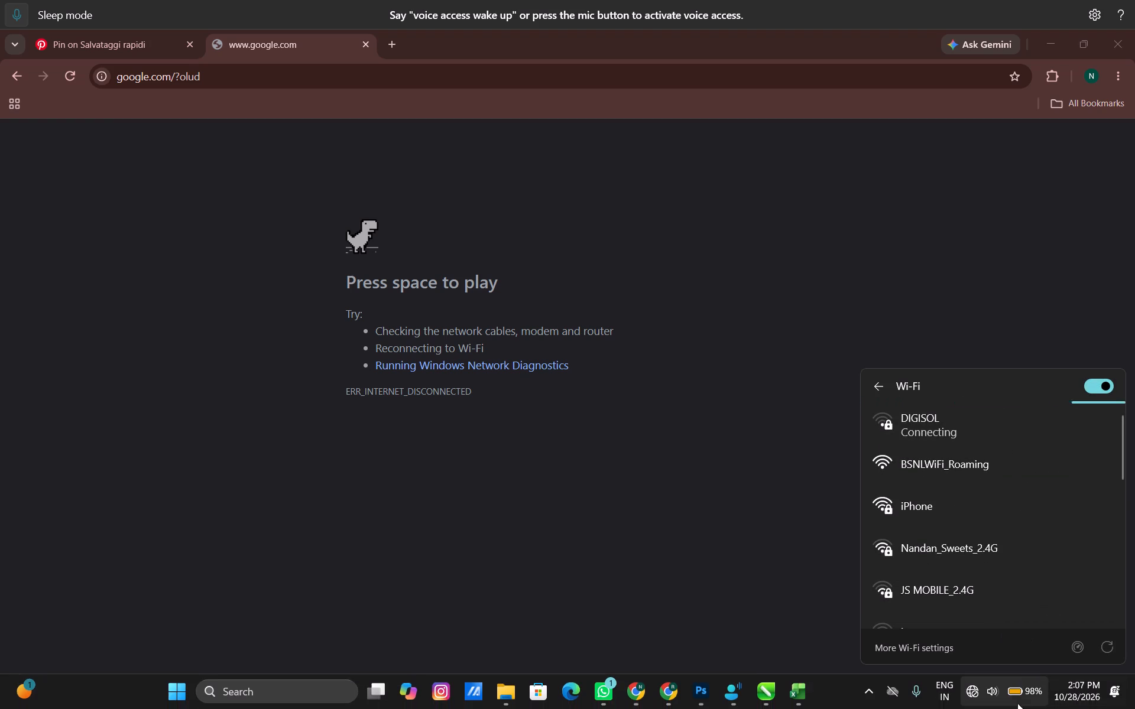
left_click(1103, 648)
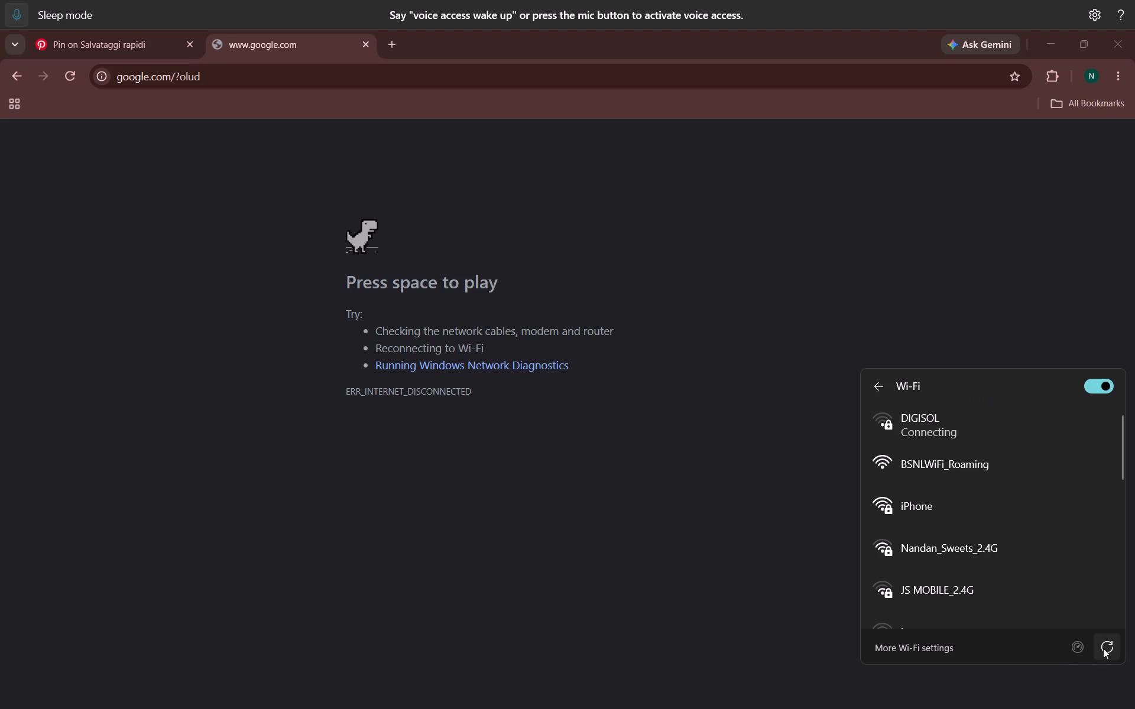
left_click(1103, 648)
left_click(1111, 647)
scroll(1033, 607, "up", 4)
scroll(1032, 601, "down", 4)
scroll(1047, 604, "up", 7)
left_click(1103, 639)
Look through the full list of available Wi-Fi networks again for the Oneplus 13r network.
scroll(938, 473, "down", 3)
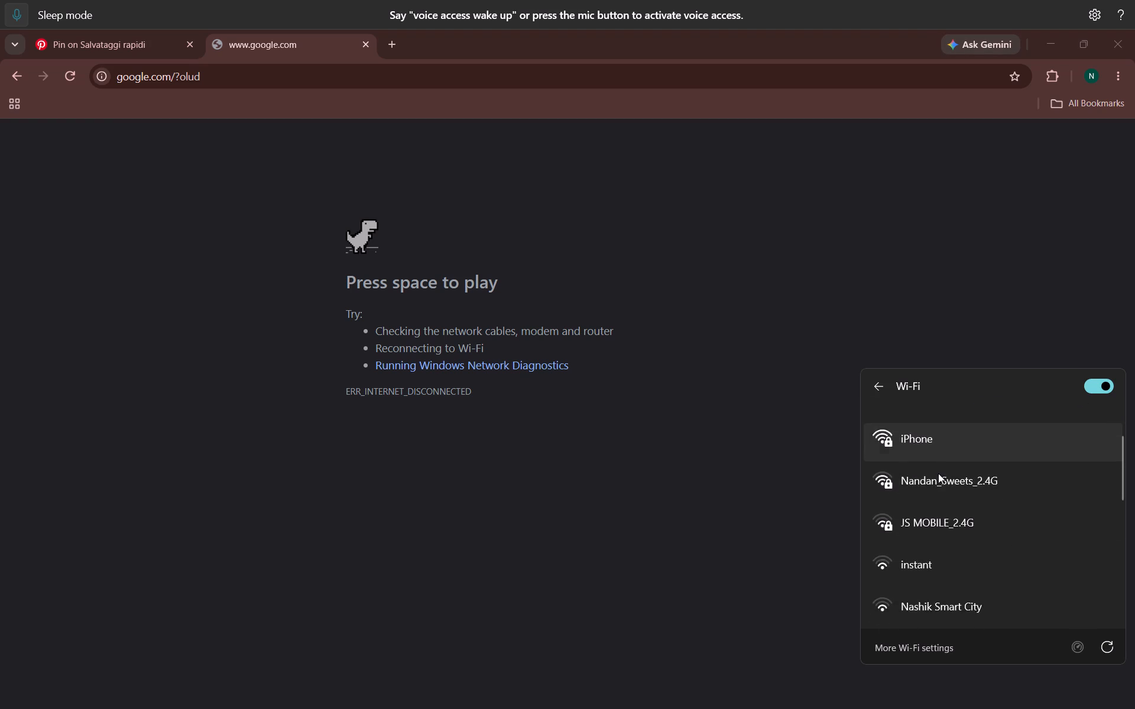
scroll(938, 473, "down", 9)
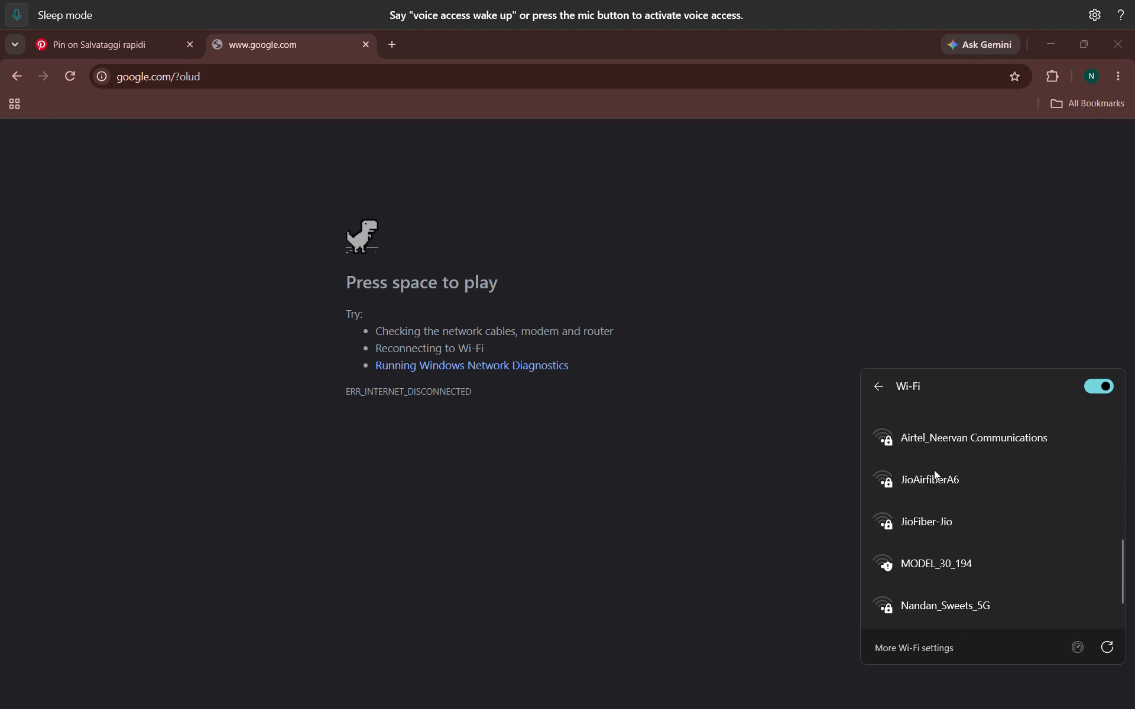
scroll(934, 470, "down", 7)
scroll(938, 516, "up", 17)
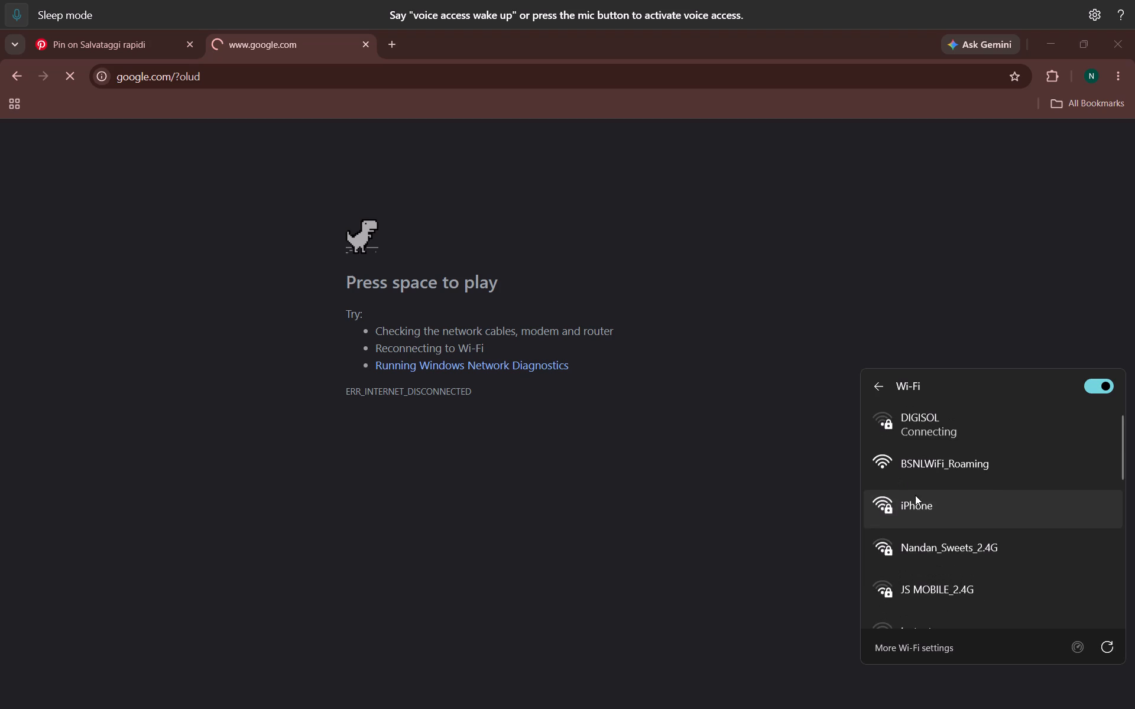
scroll(915, 495, "up", 4)
scroll(915, 544, "down", 4)
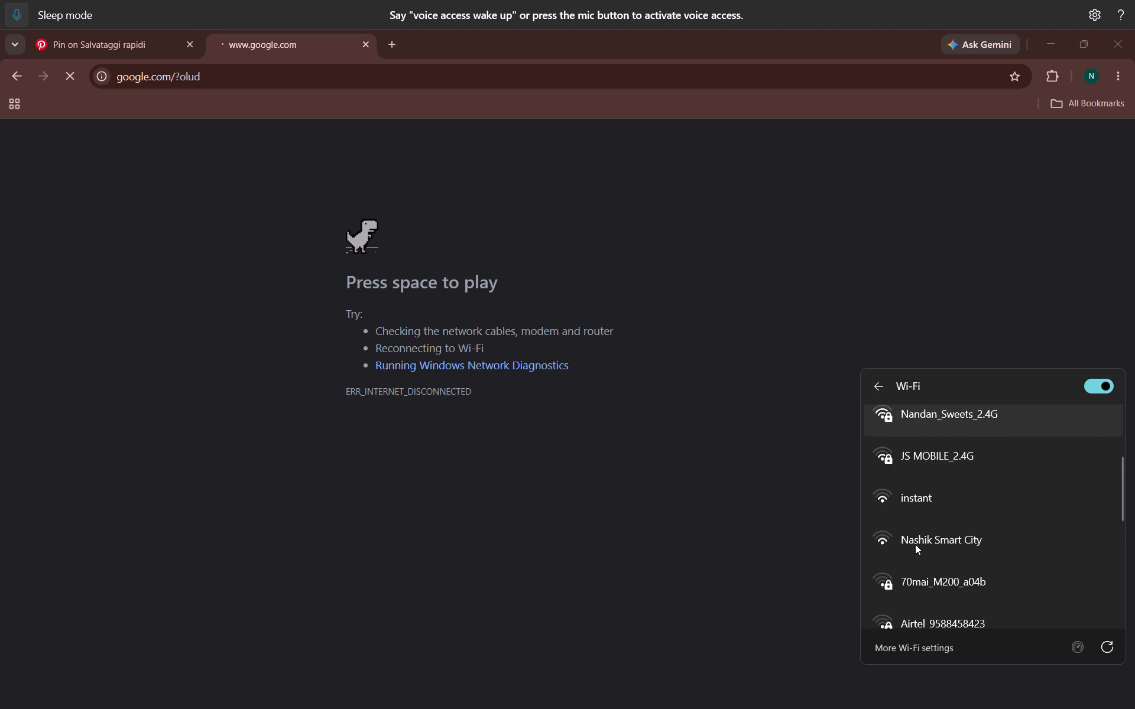
scroll(915, 544, "down", 2)
scroll(909, 545, "up", 6)
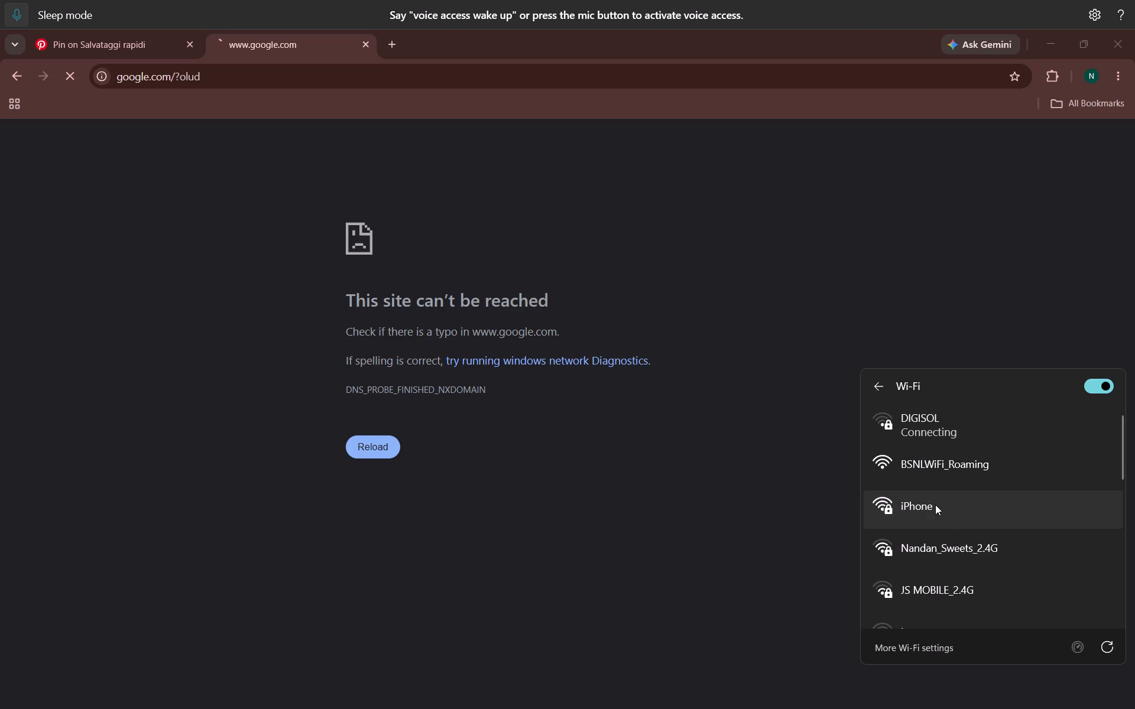
scroll(939, 496, "up", 2)
Open the full Wi-Fi settings page to check the connection, and minimise it to return to the browser.
left_click(918, 649)
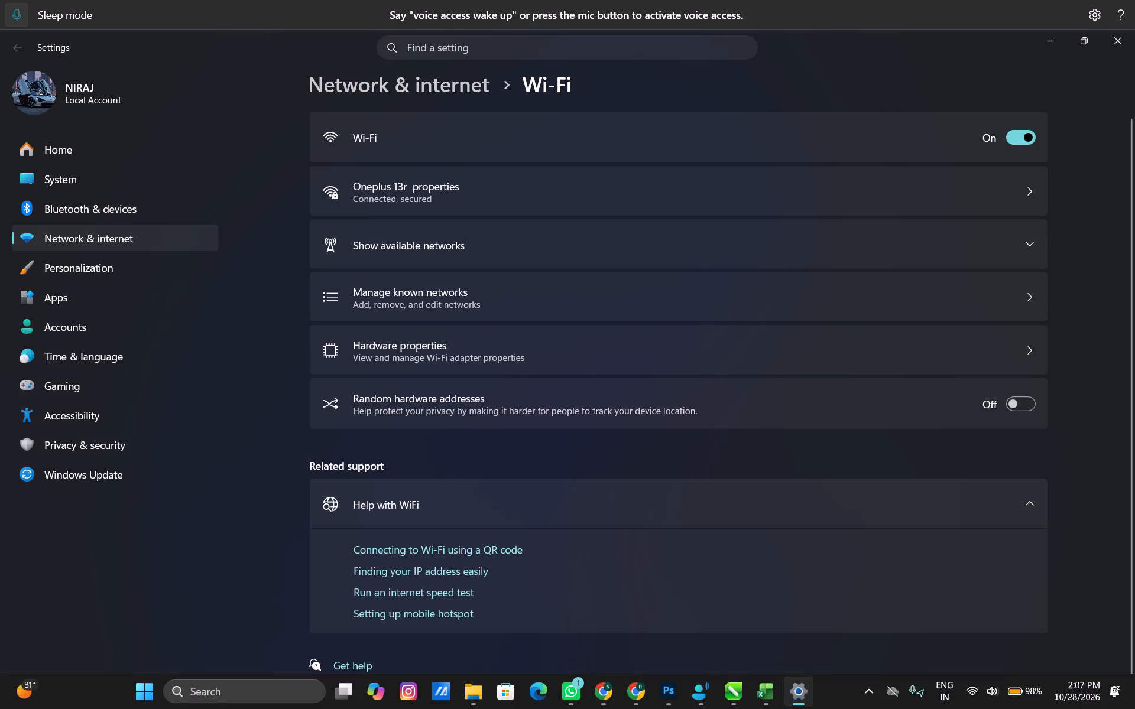
left_click(1046, 43)
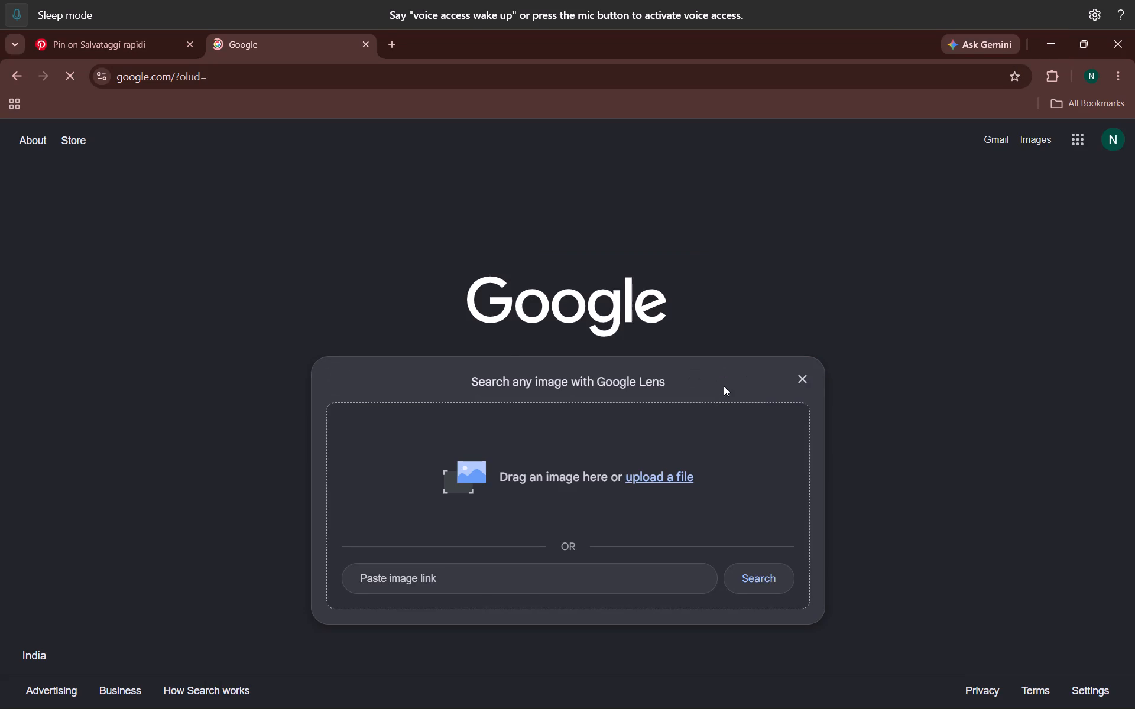
Paste the copied image of the hospital services list into the Google Lens image search.
key("ctrl+v")
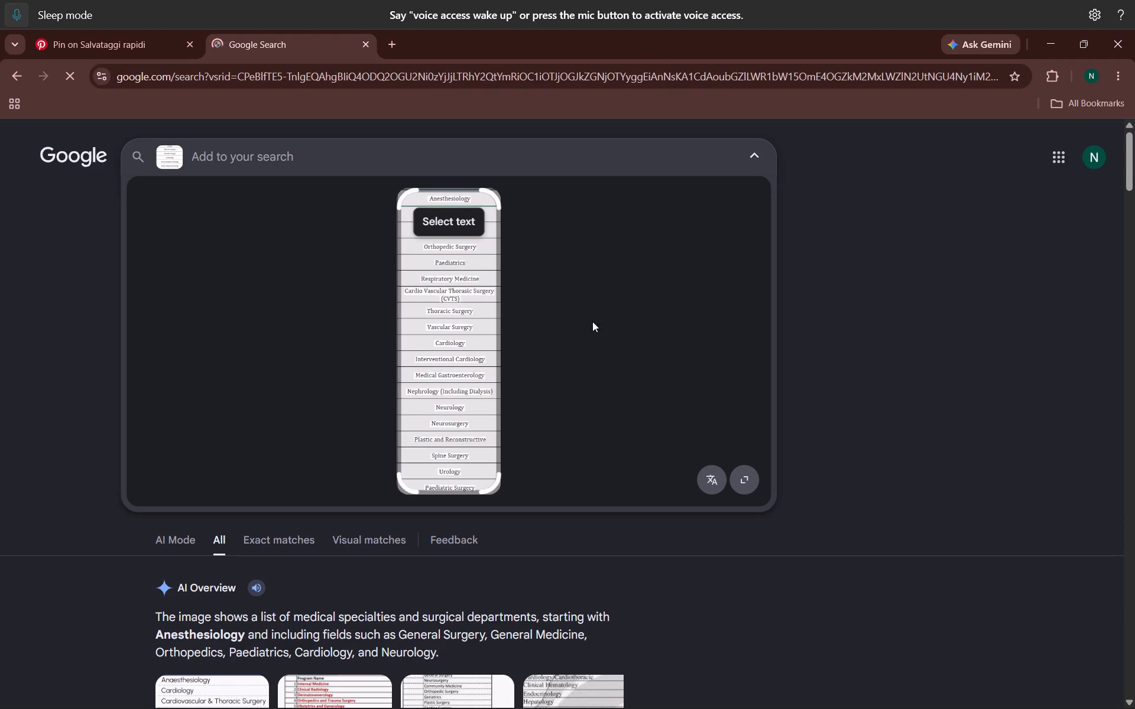
Switch back to the Settings window and close it.
key("alt+Tab")
key("alt+Tab")
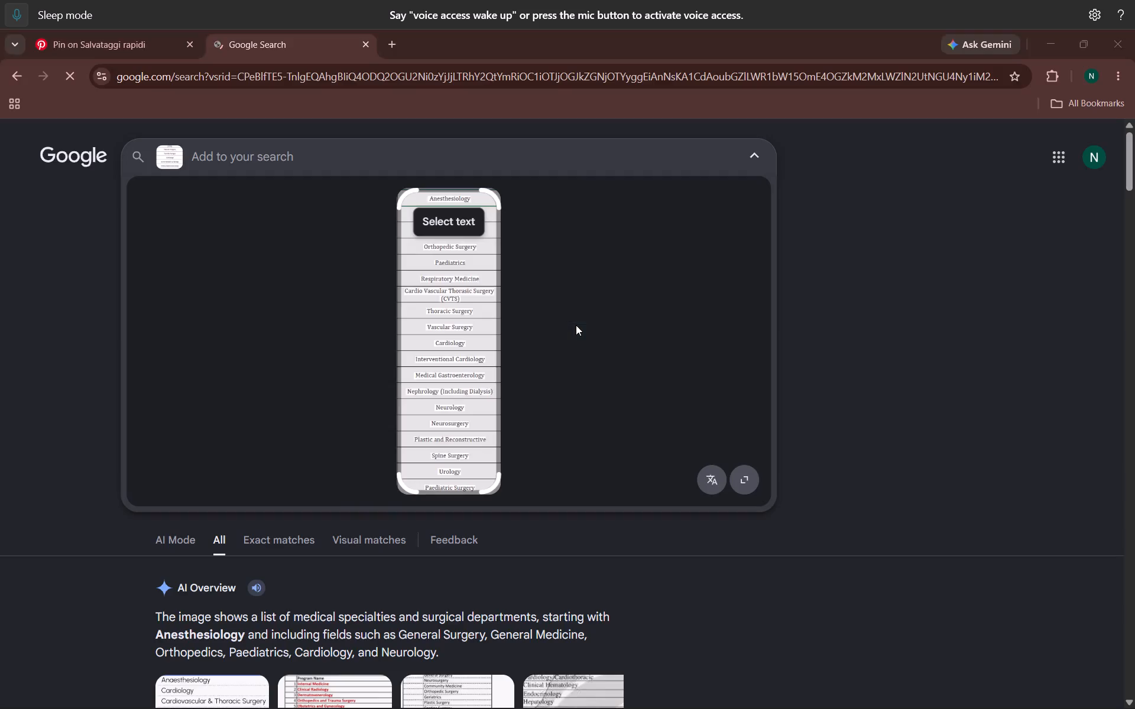
key("alt+Tab")
left_click(1130, 41)
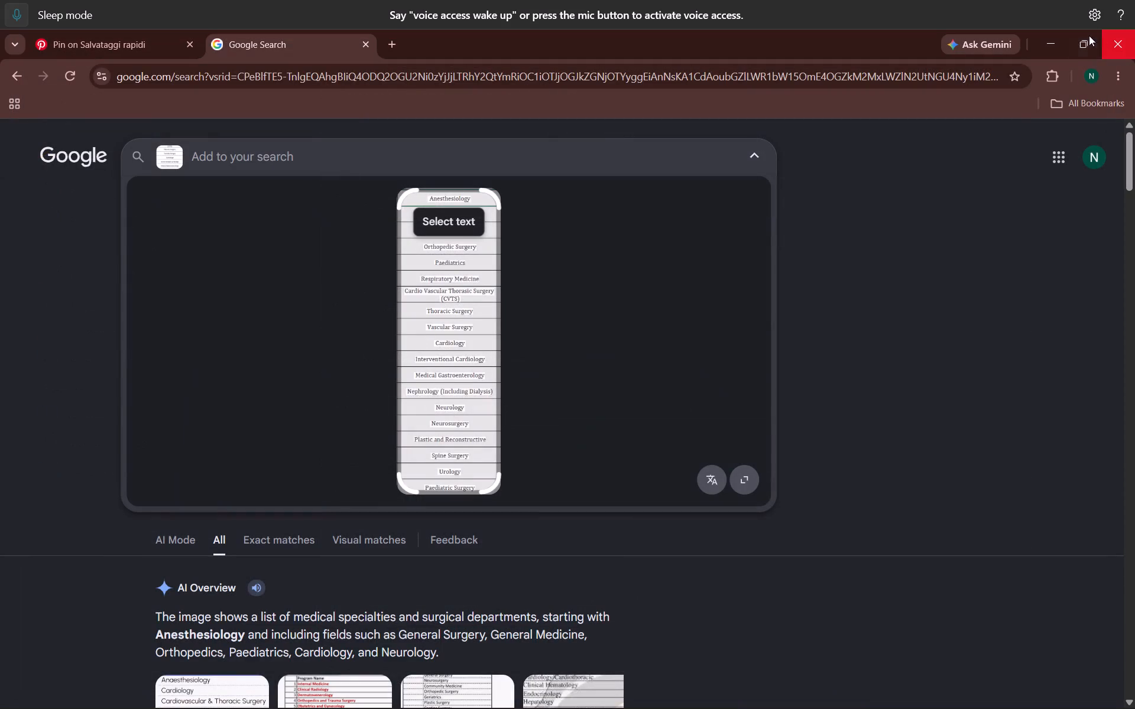
Close Voice access from the overview of open windows.
key("alt+Tab")
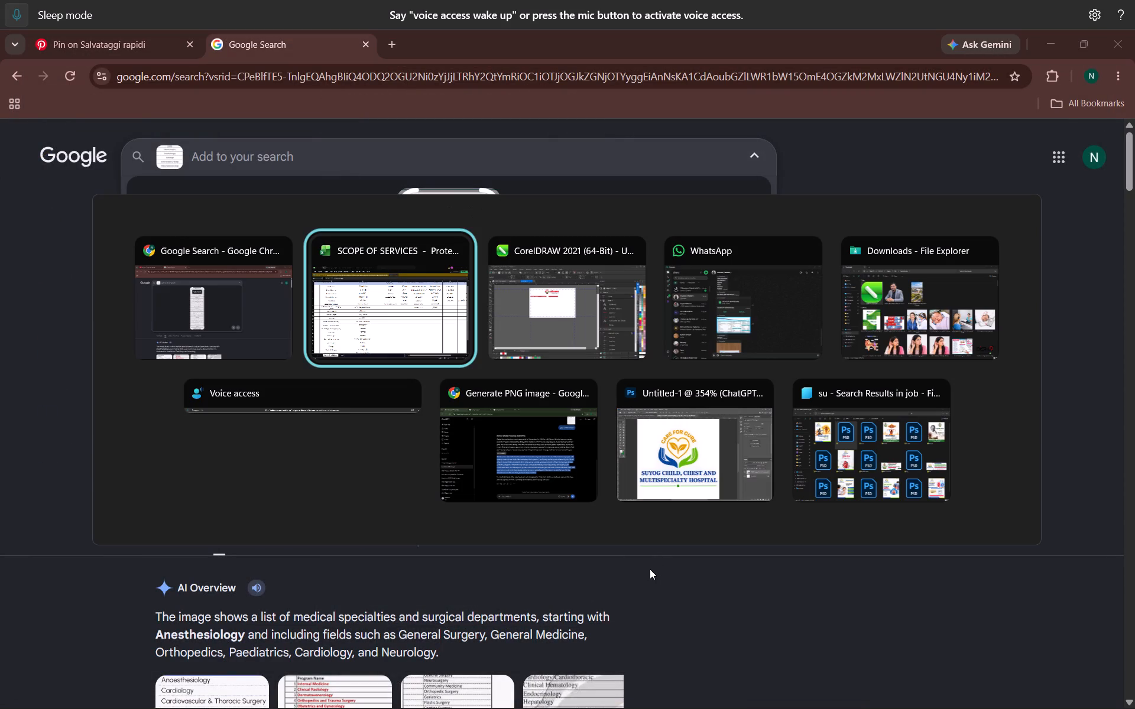
left_click(398, 389, "alt")
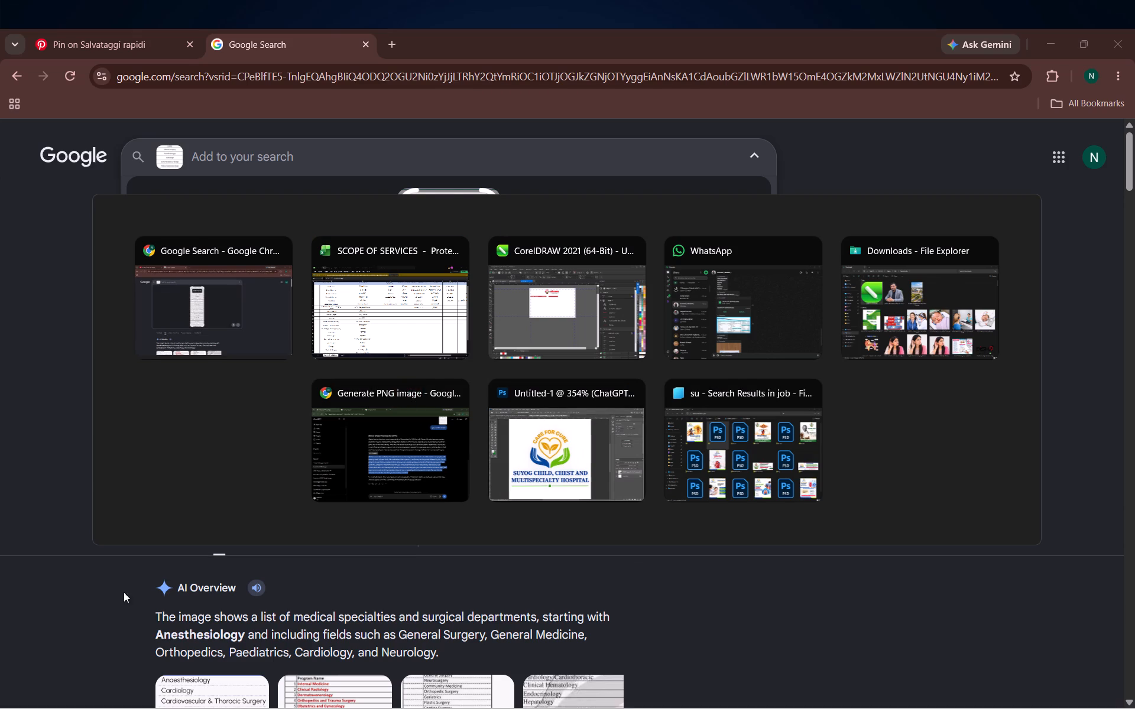
Switch to the Chrome window with the ChatGPT conversation "Generate PNG image".
key("alt+Tab")
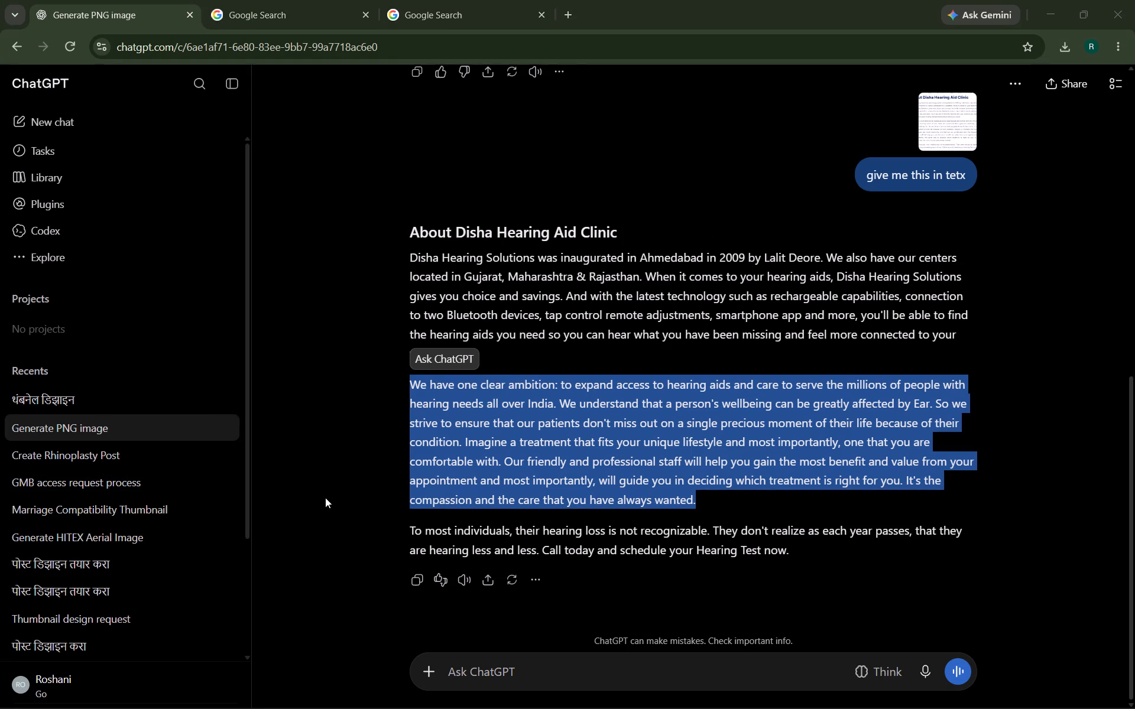